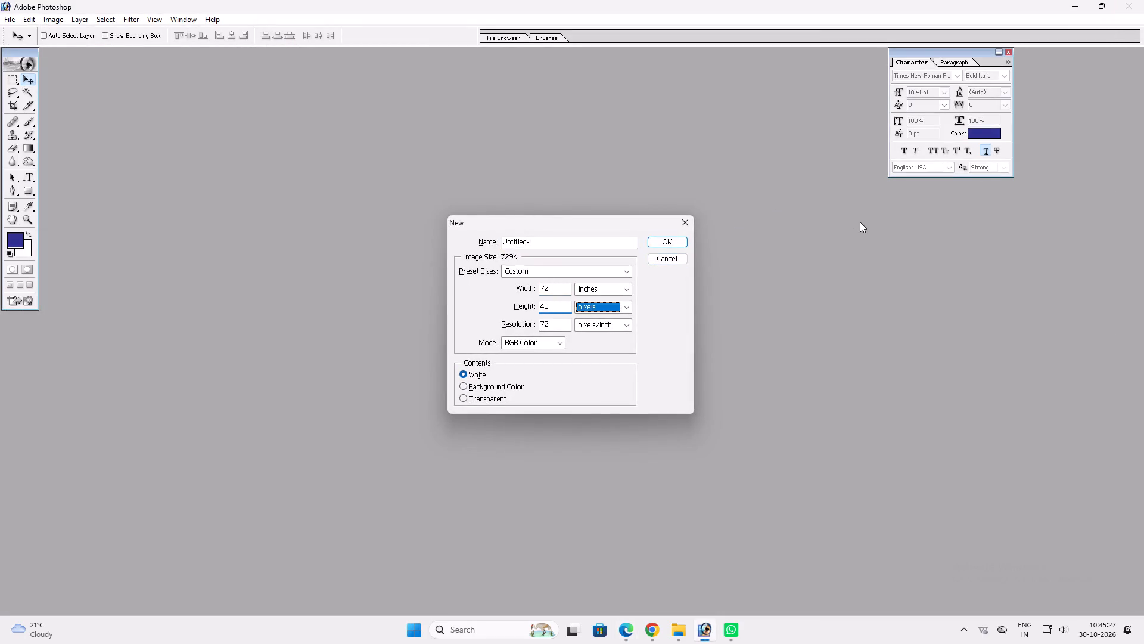
# Set the height unit to inches and the color mode to CMYK, and create the new document.
pyautogui.press('Down')
pyautogui.press('Tab')
pyautogui.press('Tab')
pyautogui.press('Tab')
pyautogui.press('Right')
pyautogui.press('Return')
# Paste the copied exam poster into the new document and maximize the document window.
pyautogui.hotkey('ctrl', 'v')
pyautogui.keyDown('ctrl'); pyautogui.click(798, 55); pyautogui.keyUp('ctrl')
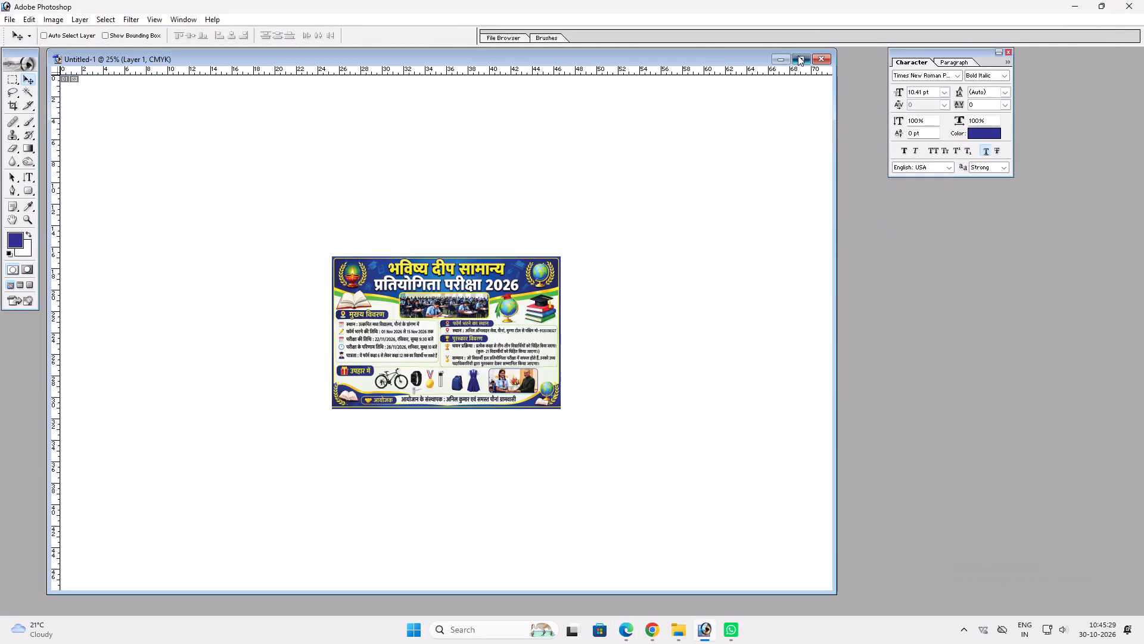
# Scale the pasted poster proportionally about its centre to 336.3% to fill the canvas, and dismiss the incoming call notification.
pyautogui.hotkey('ctrl', 't')
pyautogui.keyDown('alt'); pyautogui.keyDown('shift'); pyautogui.moveTo(688, 410); pyautogui.dragTo(993, 511); pyautogui.keyUp('shift'); pyautogui.keyUp('alt')
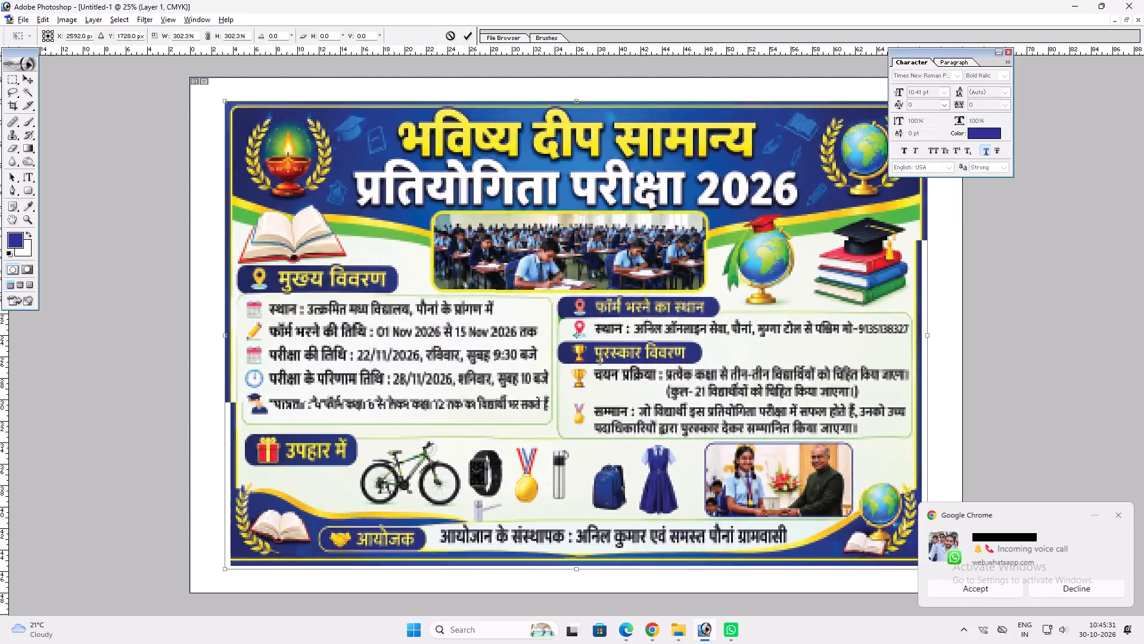
pyautogui.keyDown('alt'); pyautogui.keyDown('shift'); pyautogui.moveTo(993, 511); pyautogui.dragTo(1017, 502); pyautogui.keyUp('shift'); pyautogui.keyUp('alt')
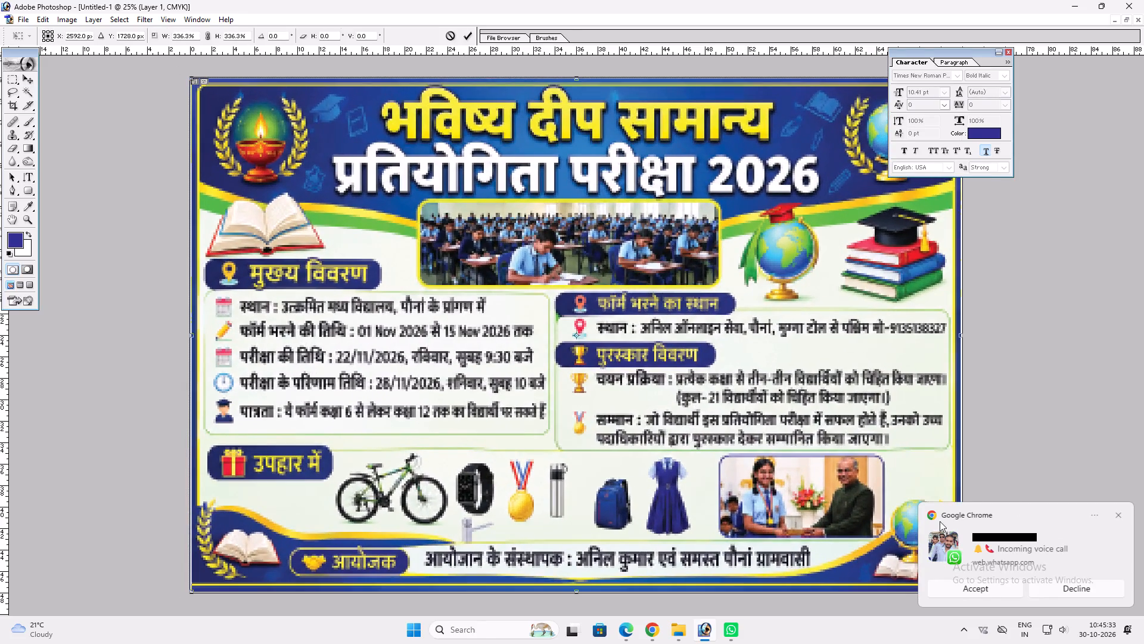
pyautogui.hotkey('shift', 'Return')
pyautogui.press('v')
pyautogui.click(1117, 513)
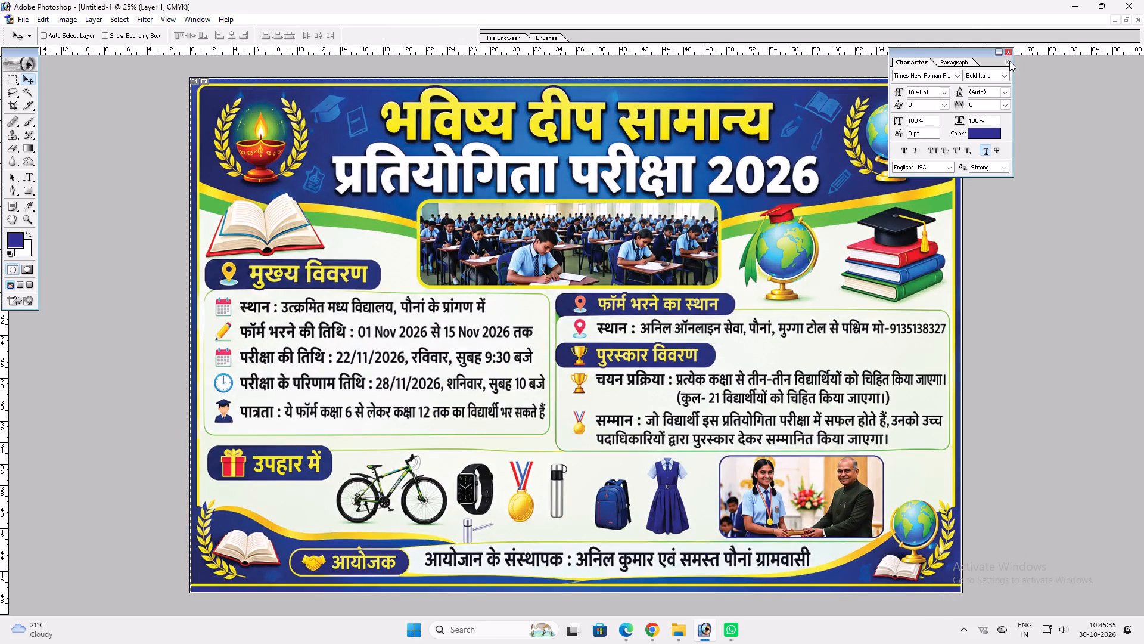
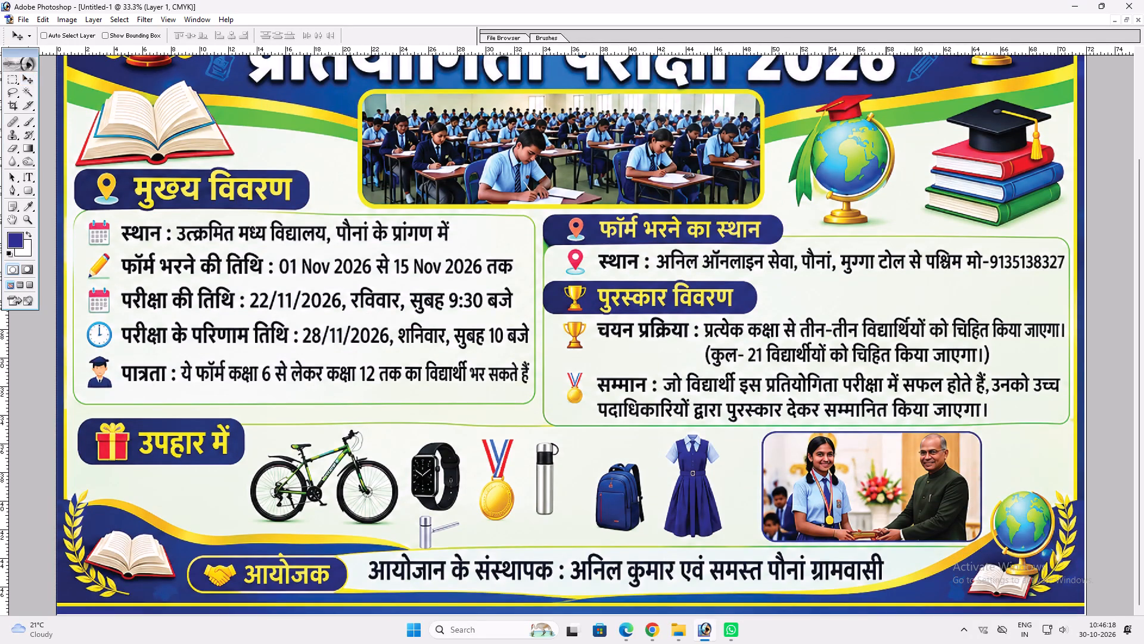
# Activate the Type tool in the document containing the pasted exam poster.
pyautogui.press('v')
pyautogui.write('ttt')
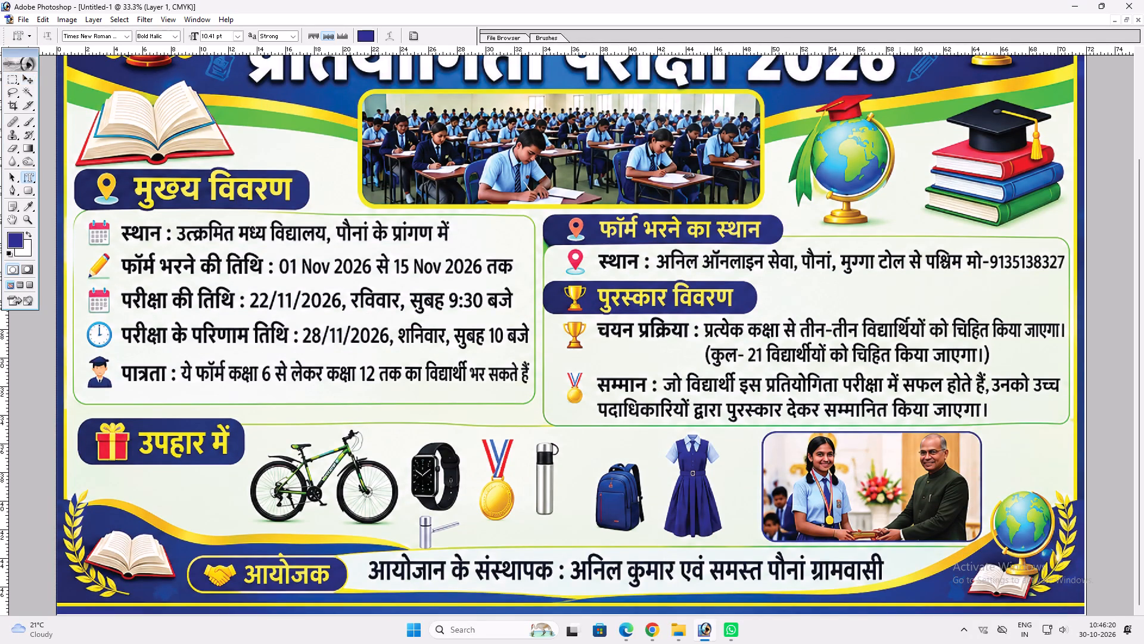
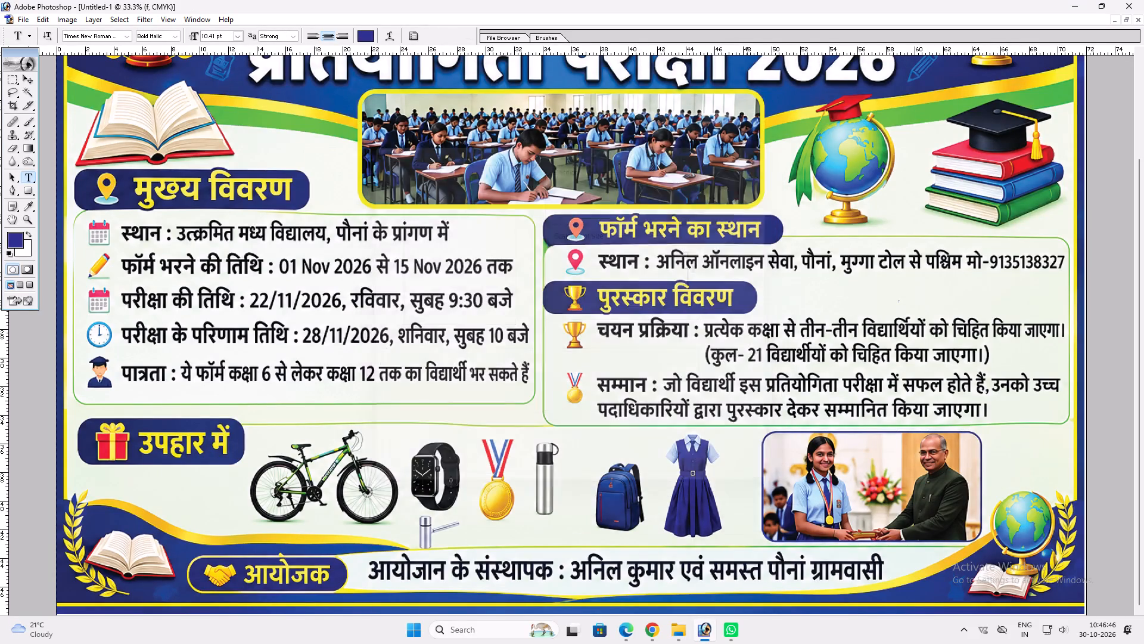
# Open the banner file "kunal Mobile 10x2= 3 pc" from the ok Print folder under 29.10.2026 and maximize its window.
pyautogui.hotkey('ctrl', 'o')
pyautogui.click(254, 39)
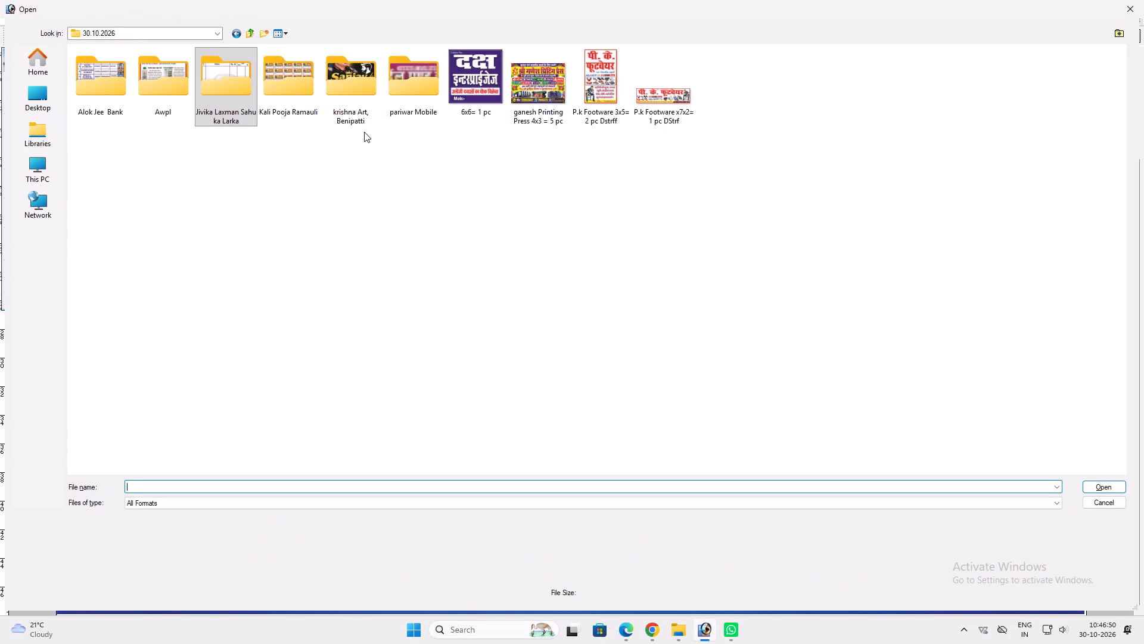
pyautogui.click(244, 30)
pyautogui.doubleClick(809, 159)
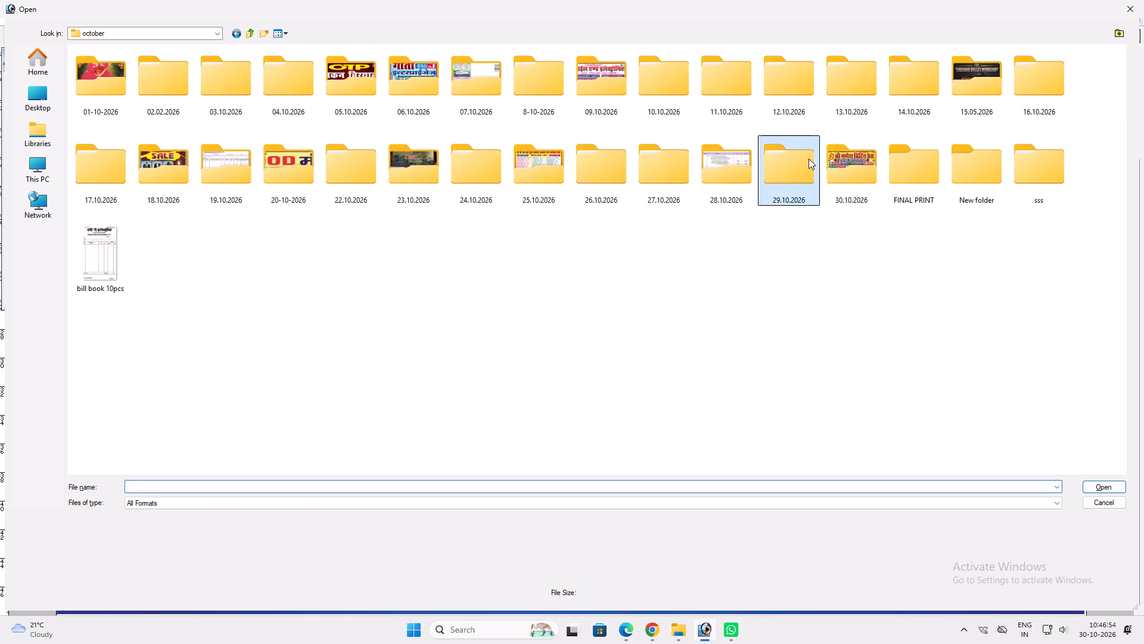
pyautogui.doubleClick(83, 72)
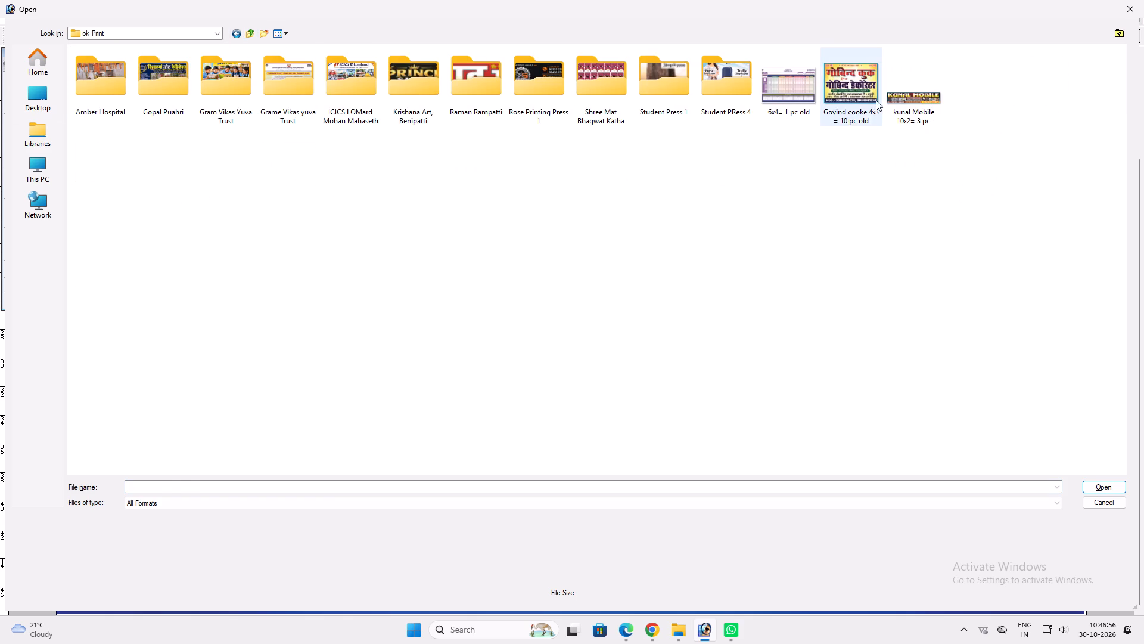
pyautogui.click(909, 90)
pyautogui.press('Return')
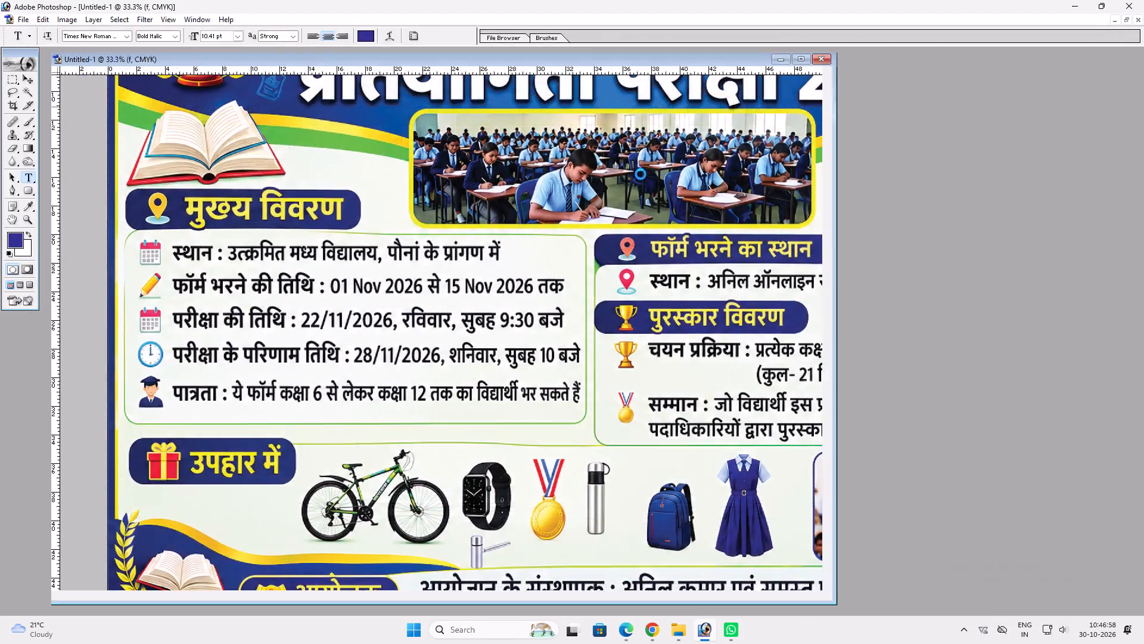
pyautogui.doubleClick(631, 63)
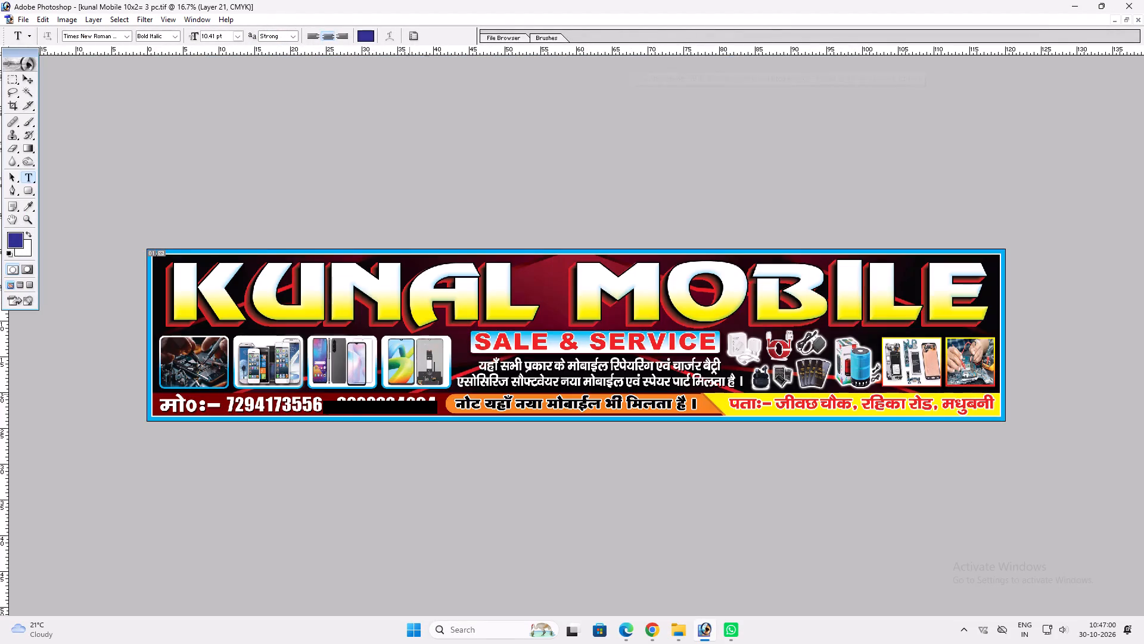
# Swap the two mobile numbers on the banner's contact line, separating them with a comma and removing the leftover trailing comma.
pyautogui.moveTo(436, 407); pyautogui.dragTo(335, 402)
pyautogui.hotkey('ctrl', 'x')
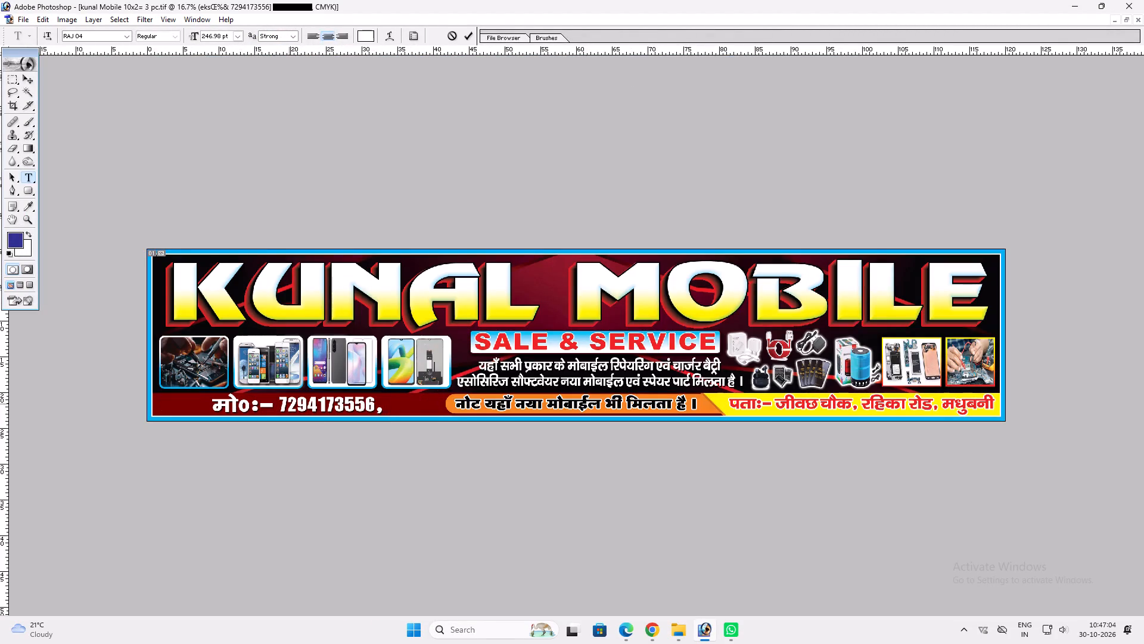
pyautogui.click(279, 404)
pyautogui.hotkey('ctrl', 'v')
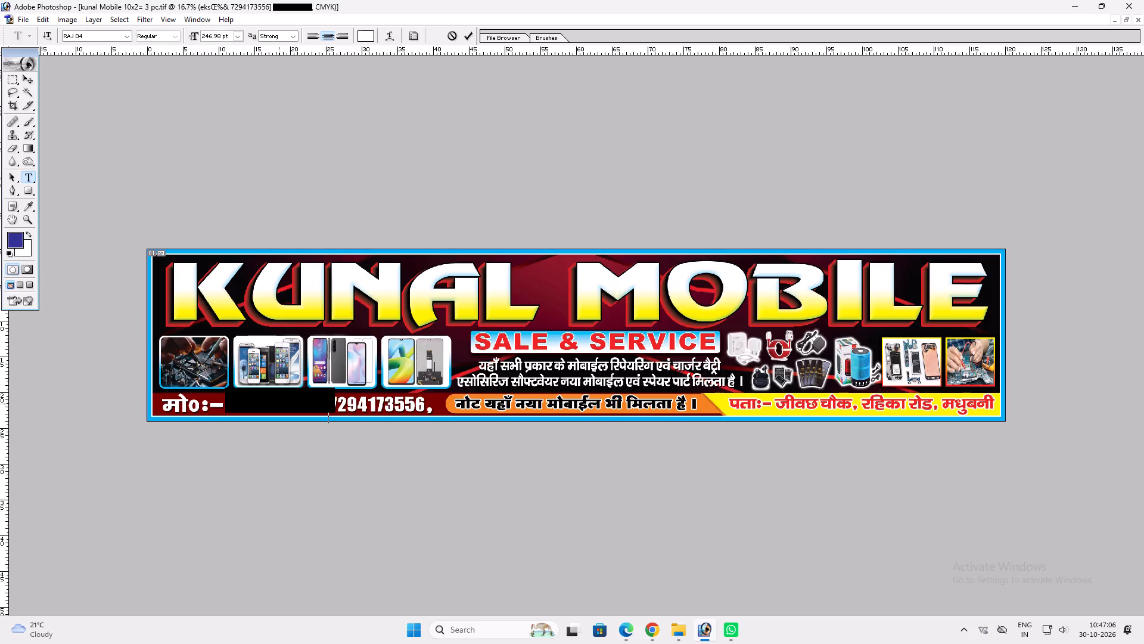
pyautogui.write(']')
pyautogui.press('space')
pyautogui.moveTo(441, 415); pyautogui.dragTo(432, 417)
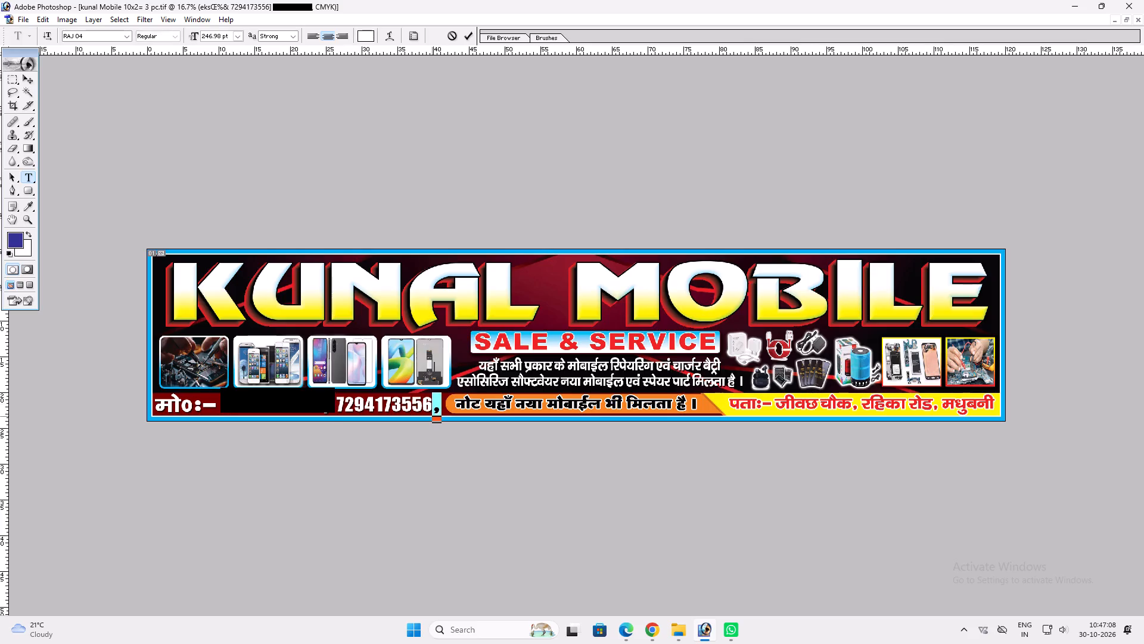
pyautogui.moveTo(432, 417); pyautogui.dragTo(431, 417)
pyautogui.press('BackSpace')
pyautogui.press('Return')
# Switch to the Move tool and save the edited Kunal Mobile banner.
pyautogui.press('v')
pyautogui.hotkey('ctrl', 's')
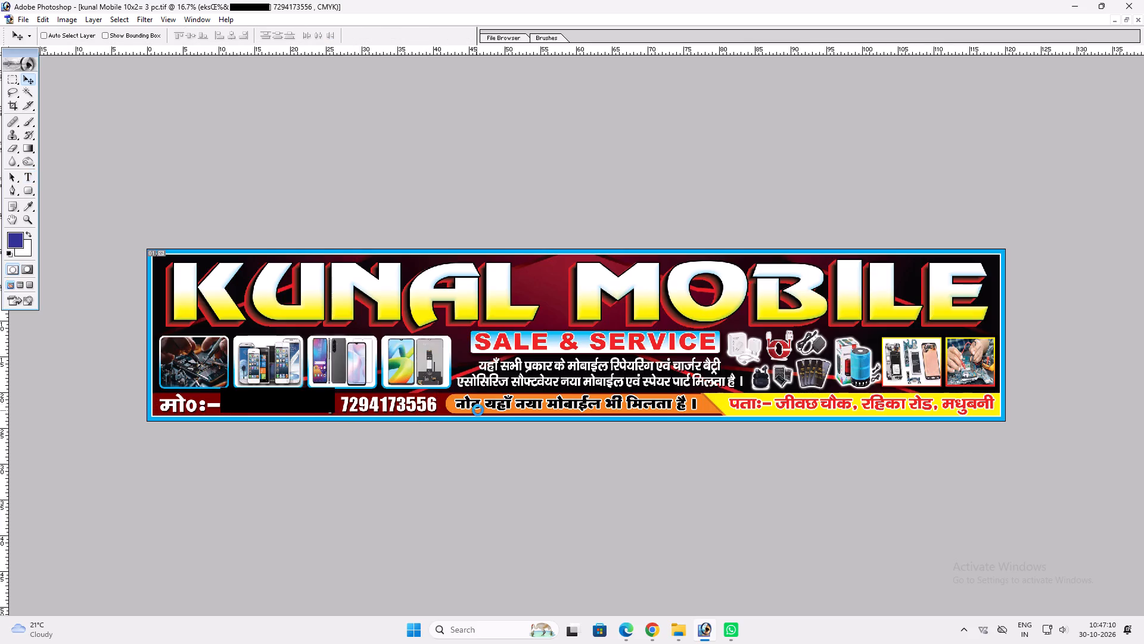
# Capture a screen snip of the Kunal Mobile banner.
pyautogui.press('Print')
pyautogui.moveTo(142, 245); pyautogui.dragTo(974, 467)
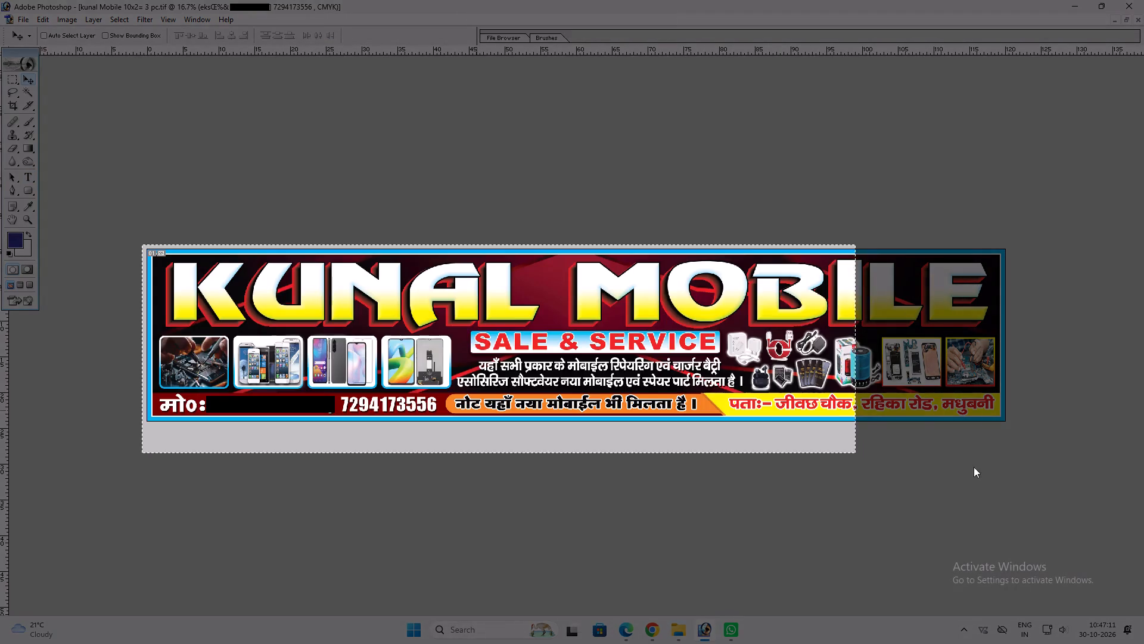
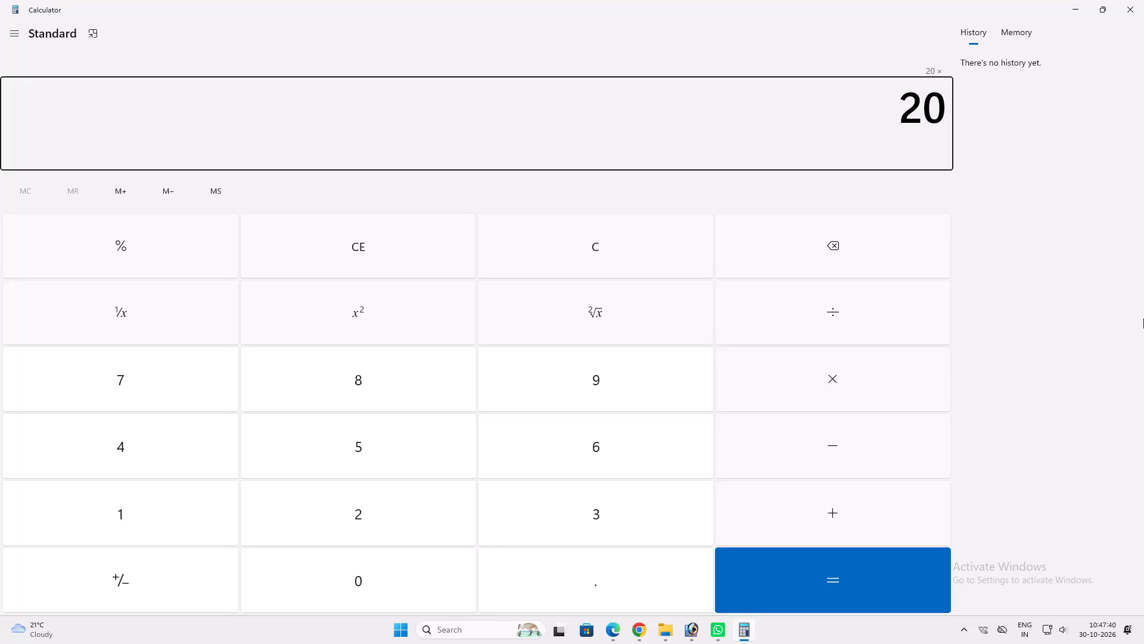
# Multiply 20 by 20 in Calculator and close it.
pyautogui.write('20')
pyautogui.press('Return')
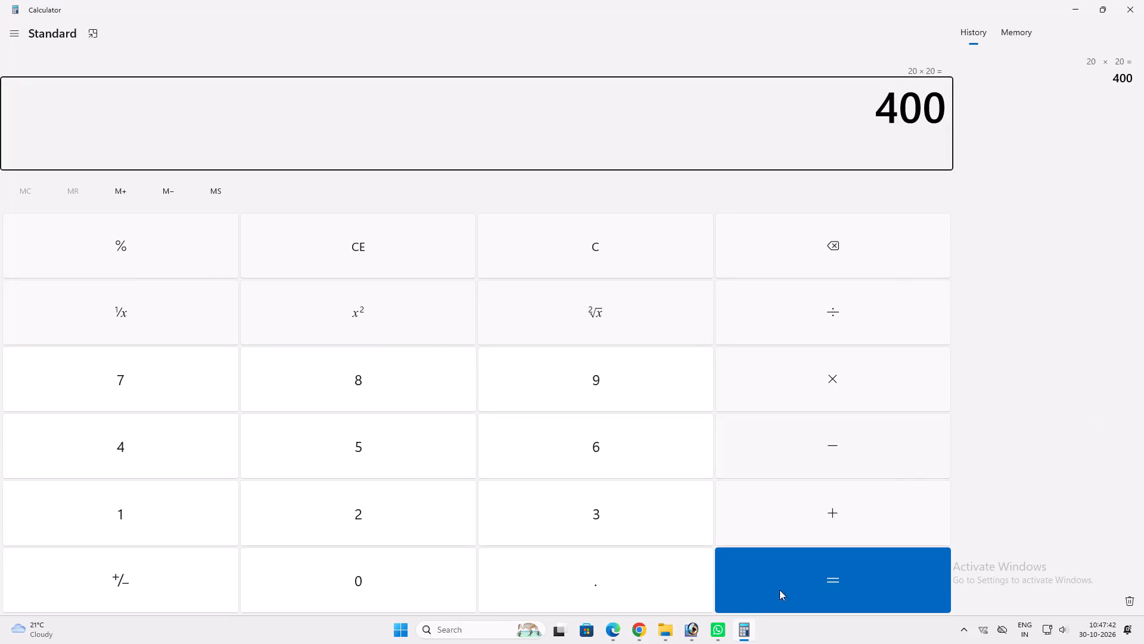
pyautogui.click(697, 626)
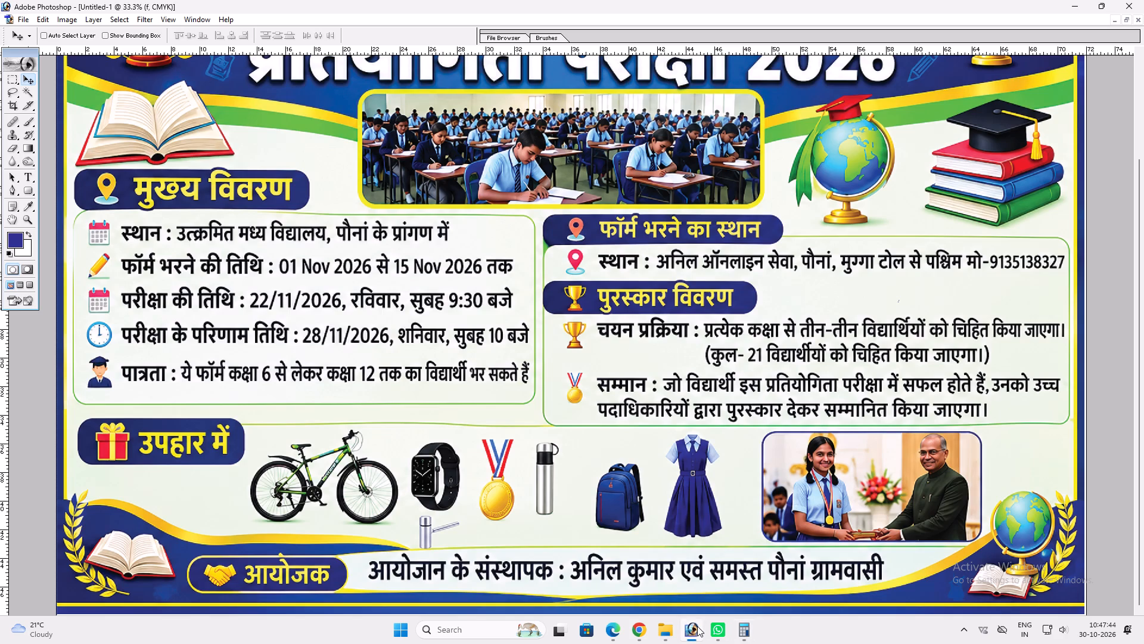
pyautogui.press('space')
pyautogui.press('space')
pyautogui.press('space')
pyautogui.moveTo(585, 453); pyautogui.dragTo(613, 405)
pyautogui.press('v')
pyautogui.click(744, 626)
pyautogui.click(1143, 0)
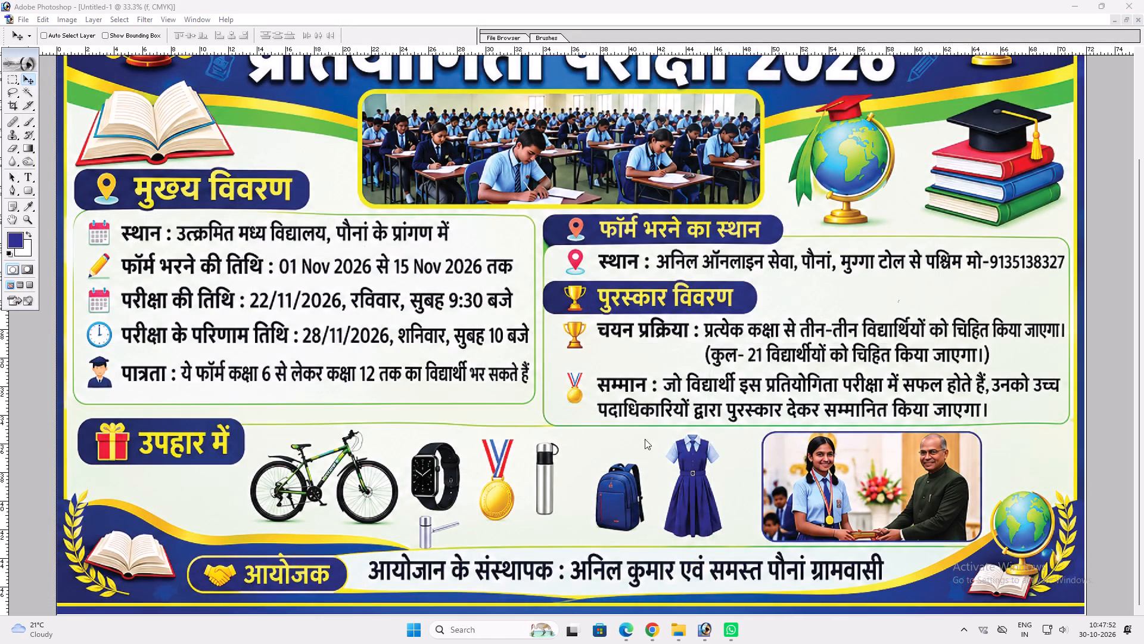
# Return to the exam poster and activate the Type tool.
pyautogui.press('t')
pyautogui.click(889, 294)
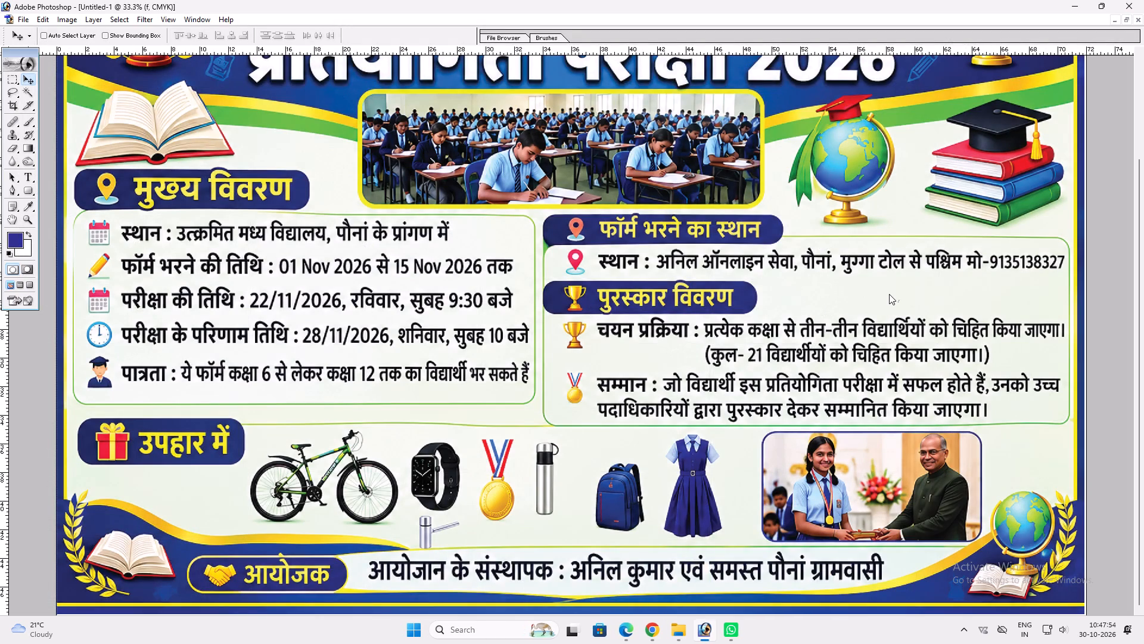
pyautogui.write('ttttt')
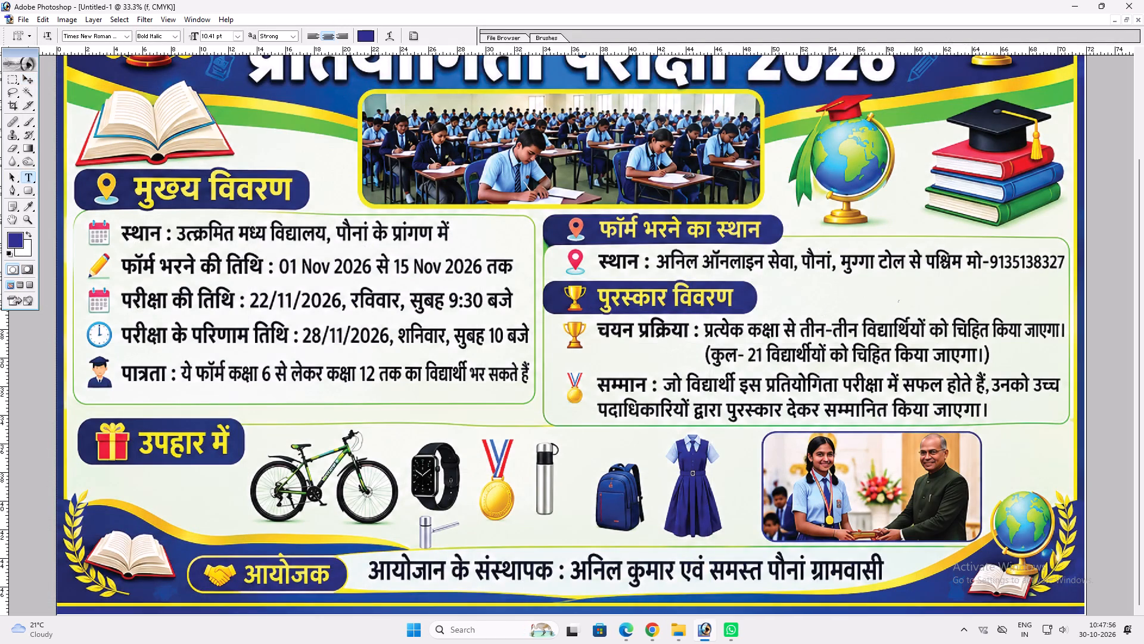
# Reopen Calculator, multiply 20 by 3, and multiply the result by 15.
pyautogui.click(490, 636)
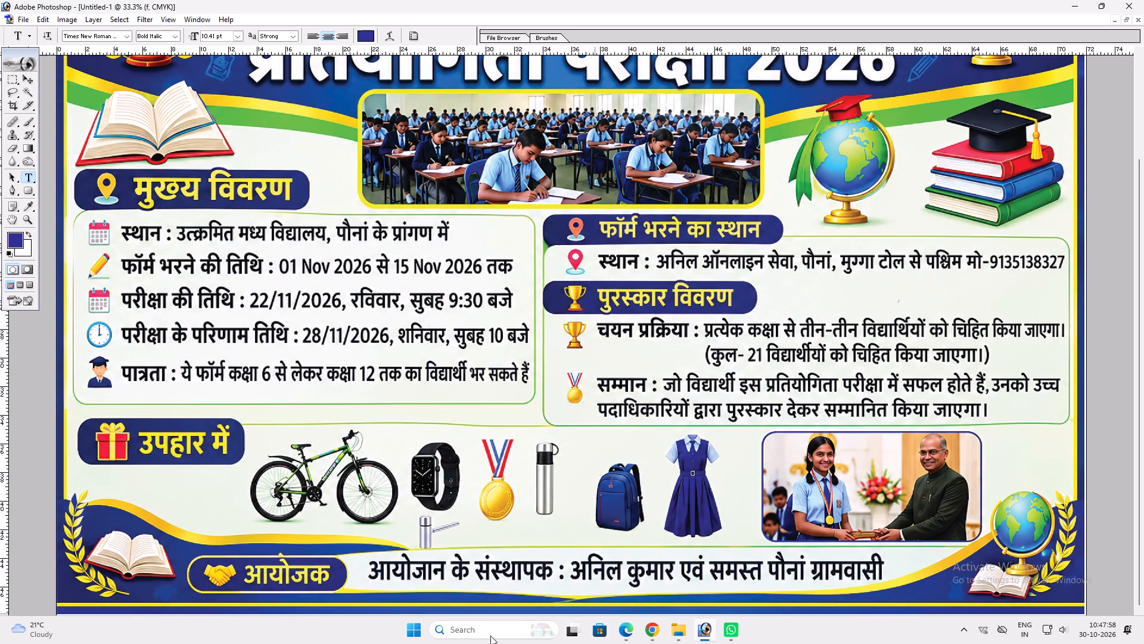
pyautogui.press('c')
pyautogui.press('Return')
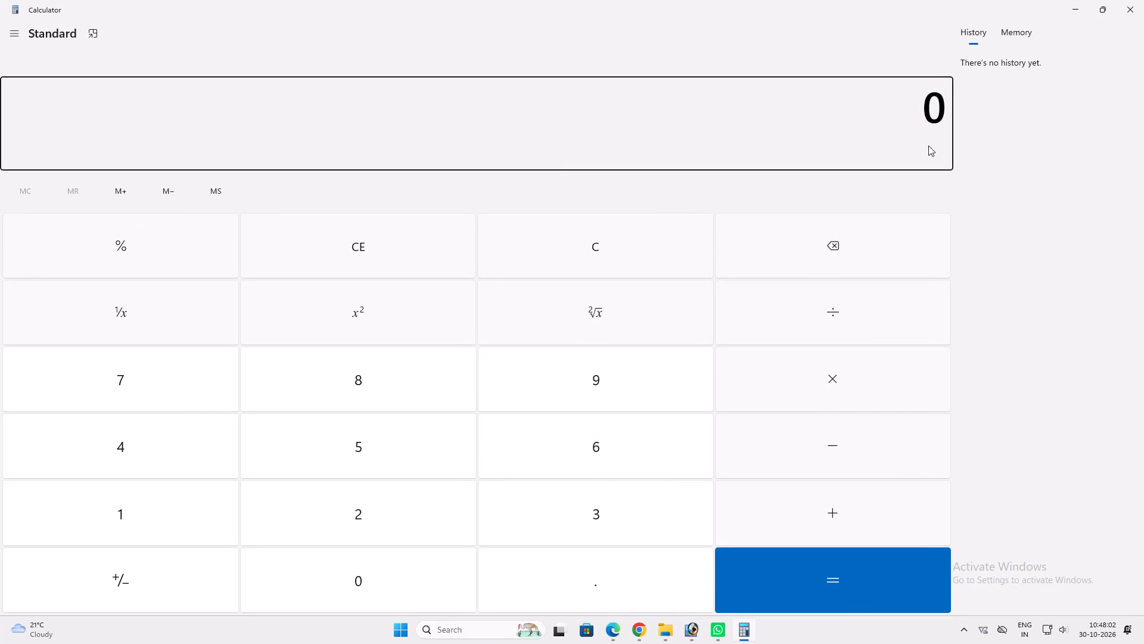
pyautogui.write('20*3')
pyautogui.press('Return')
pyautogui.write('*15')
pyautogui.press('Return')
# In Photoshop, add placeholder text "fffff" in the blank space beside the पुरस्कार विवरण heading and enlarge it to about 69 pt.
pyautogui.click(686, 640)
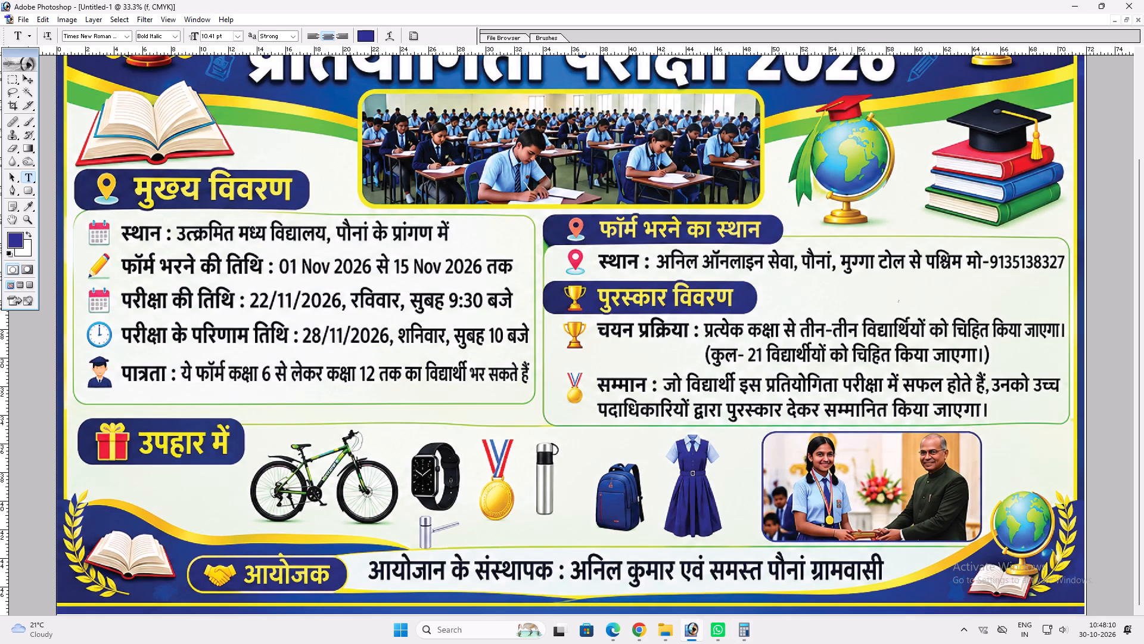
pyautogui.click(851, 304)
pyautogui.write('ff')
pyautogui.write('fff')
pyautogui.hotkey('ctrl', 'Return')
pyautogui.hotkey('ctrl', 't')
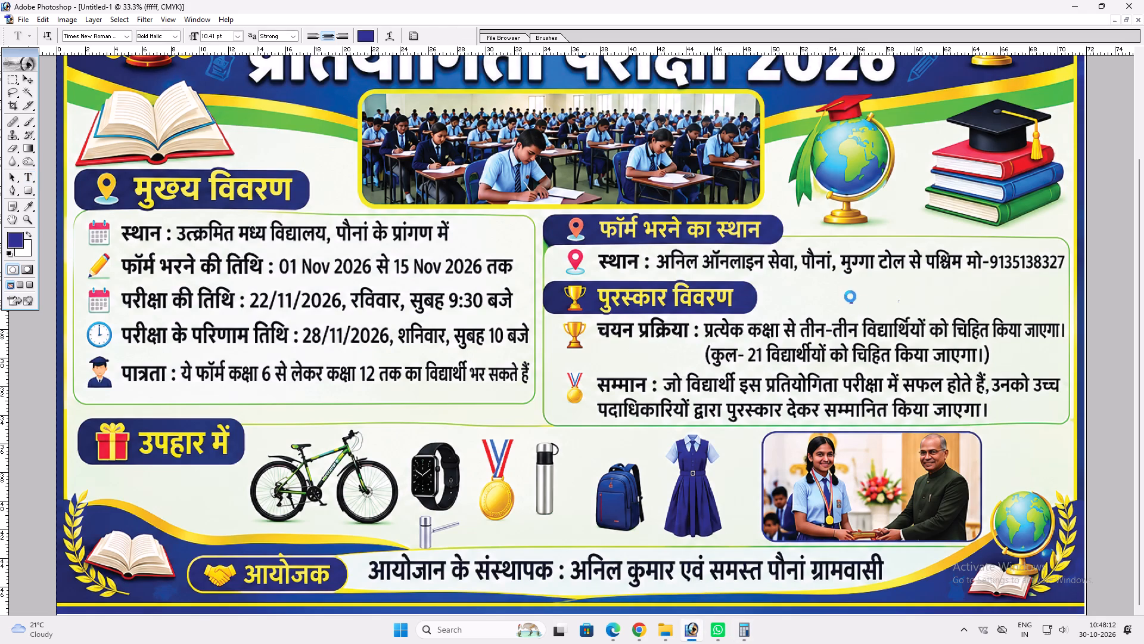
pyautogui.keyDown('shift'); pyautogui.moveTo(854, 296); pyautogui.dragTo(879, 292); pyautogui.keyUp('shift')
pyautogui.hotkey('shift', 'Return')
# Change the font of the whole "fffff" placeholder text to RAJ 05.
pyautogui.press('t')
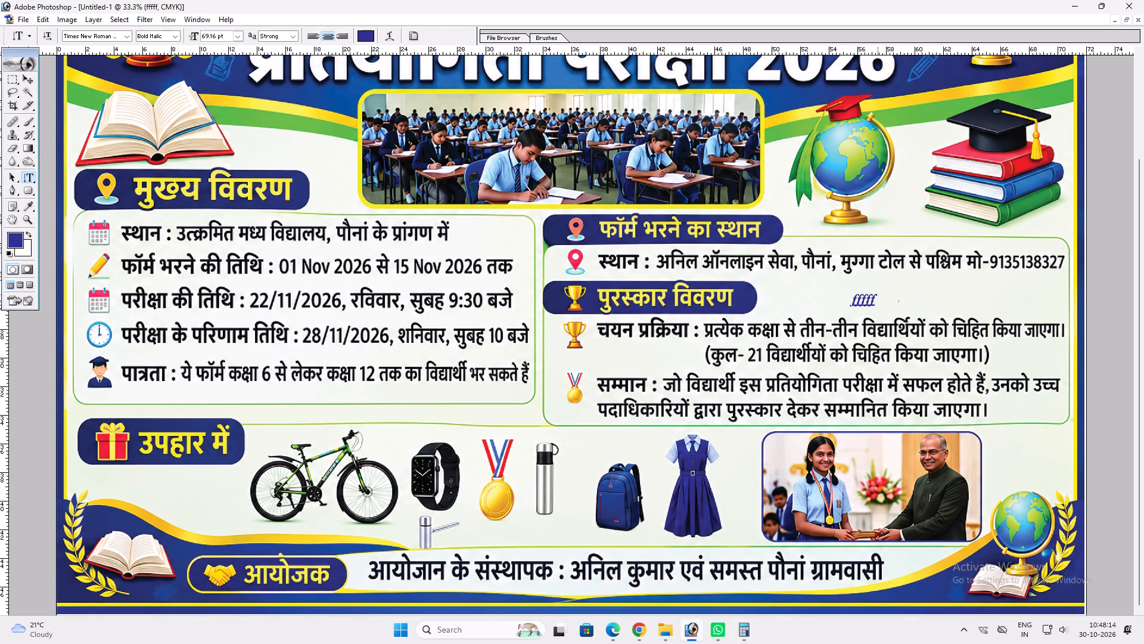
pyautogui.click(869, 298)
pyautogui.hotkey('ctrl', 'a')
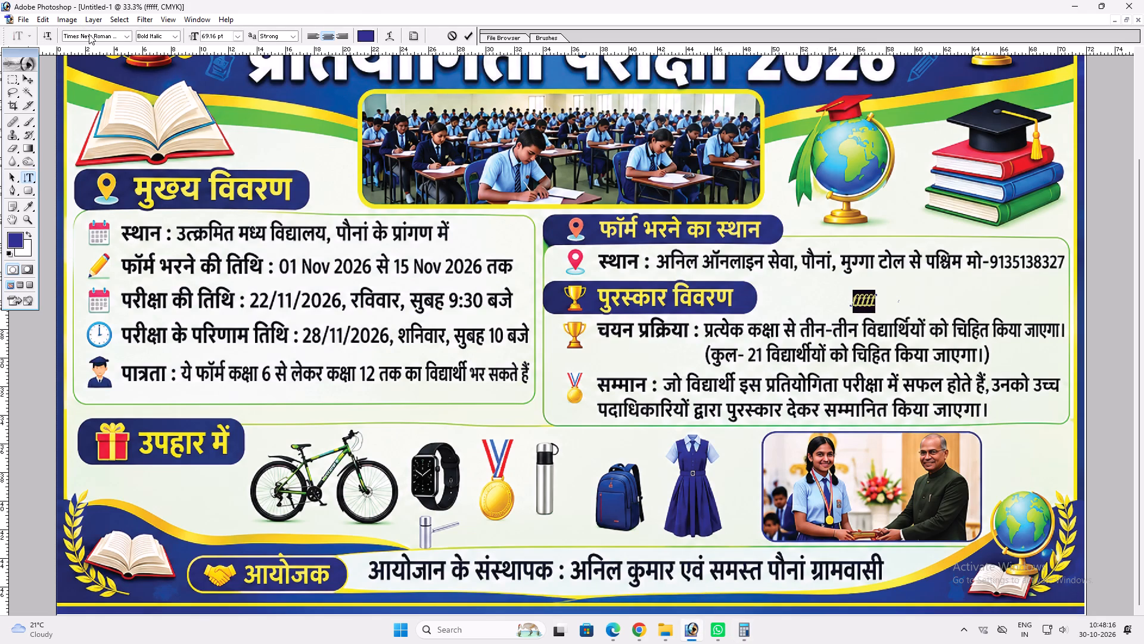
pyautogui.click(89, 34)
pyautogui.write('ra')
pyautogui.press('Down')
pyautogui.press('Down')
pyautogui.press('Down')
pyautogui.press('Down')
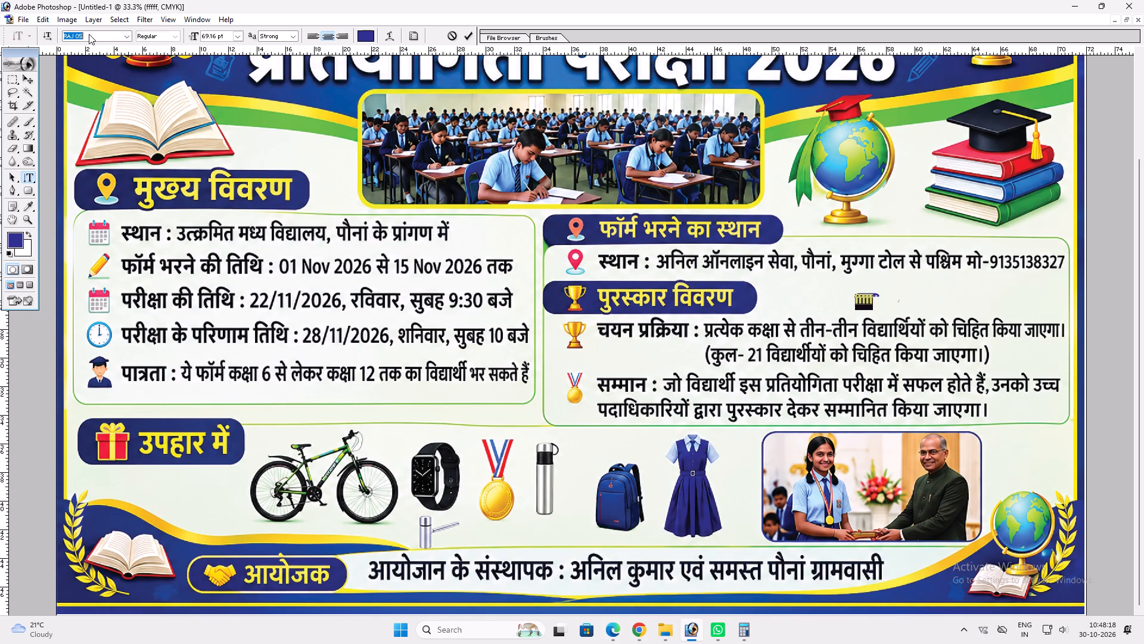
pyautogui.press('Down')
pyautogui.press('Up')
pyautogui.hotkey('ctrl', 't')
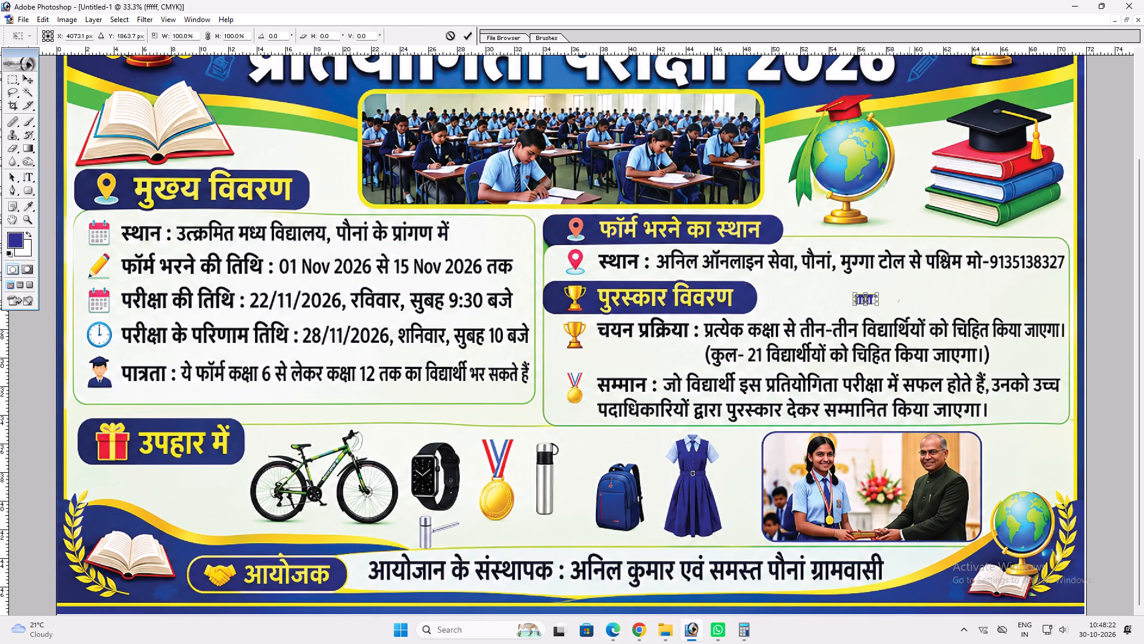
pyautogui.press('Return')
# Turn off underlining for all of the placeholder text.
pyautogui.click(857, 295)
pyautogui.hotkey('ctrl', 'a')
pyautogui.hotkey('ctrl', 't')
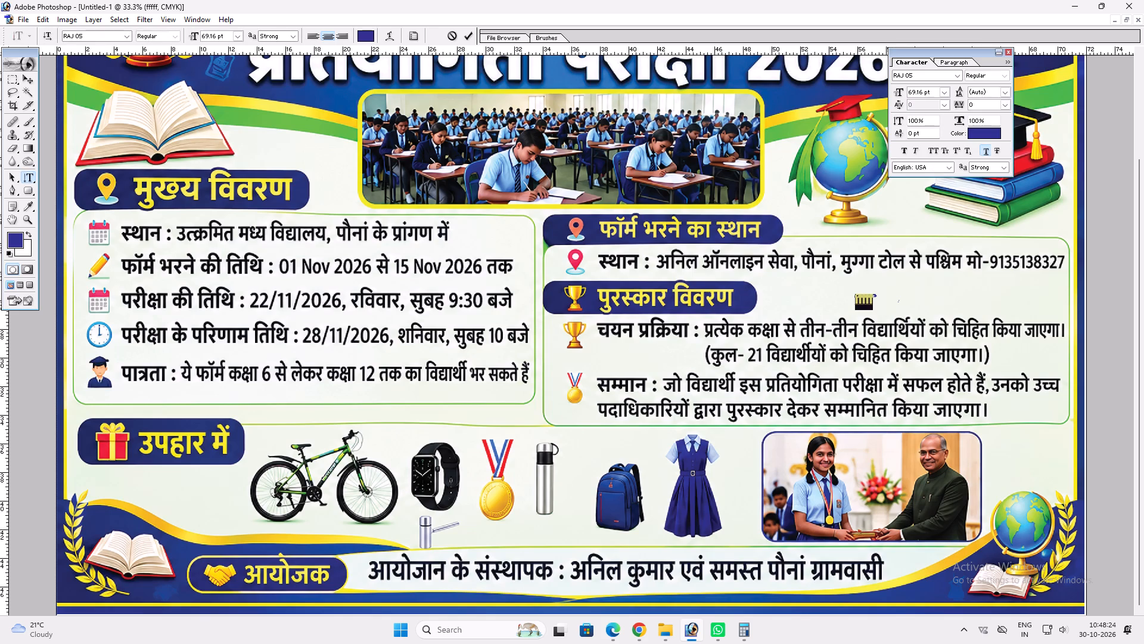
pyautogui.click(981, 149)
# Replace the placeholder with चिन्हित and move it onto the word चिहित in the चयन प्रक्रिया line.
pyautogui.write('fp')
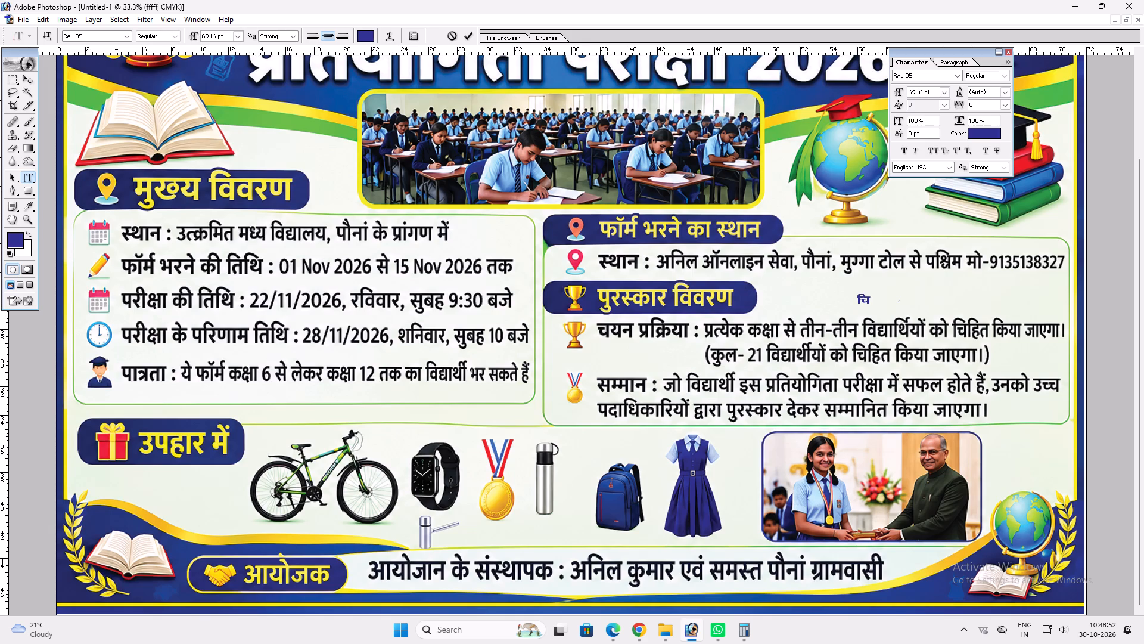
pyautogui.write('Uf')
pyautogui.press('BackSpace')
pyautogui.press('BackSpace')
pyautogui.press('f')
pyautogui.write('Ugt')
pyautogui.press('BackSpace')
pyautogui.press('r')
pyautogui.press('Return')
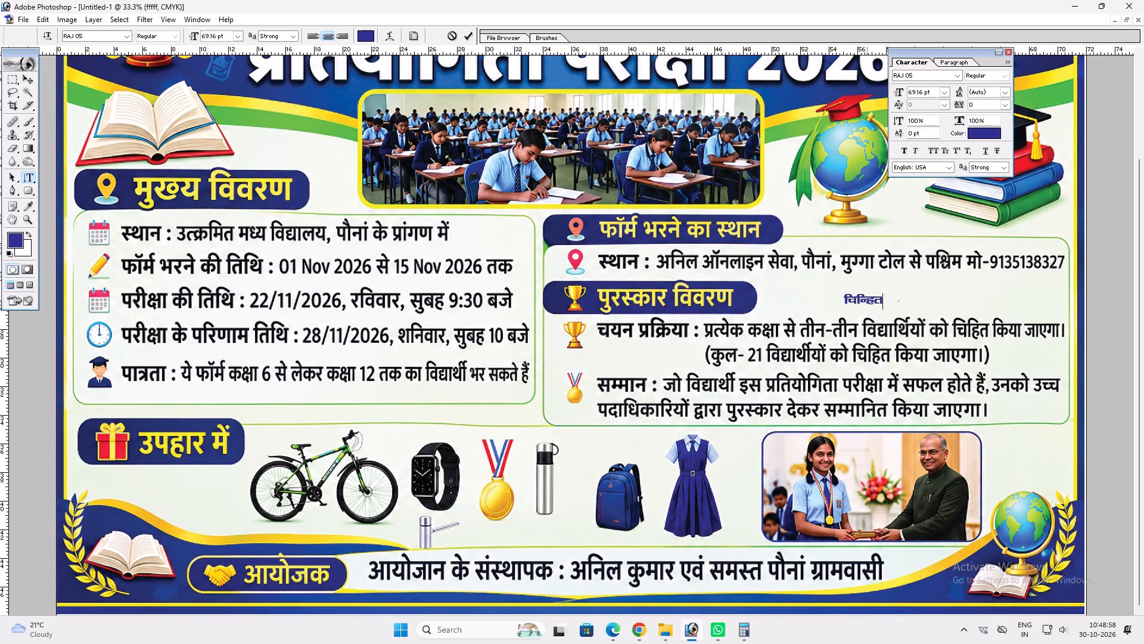
pyautogui.write('vv')
pyautogui.moveTo(890, 295); pyautogui.dragTo(997, 321)
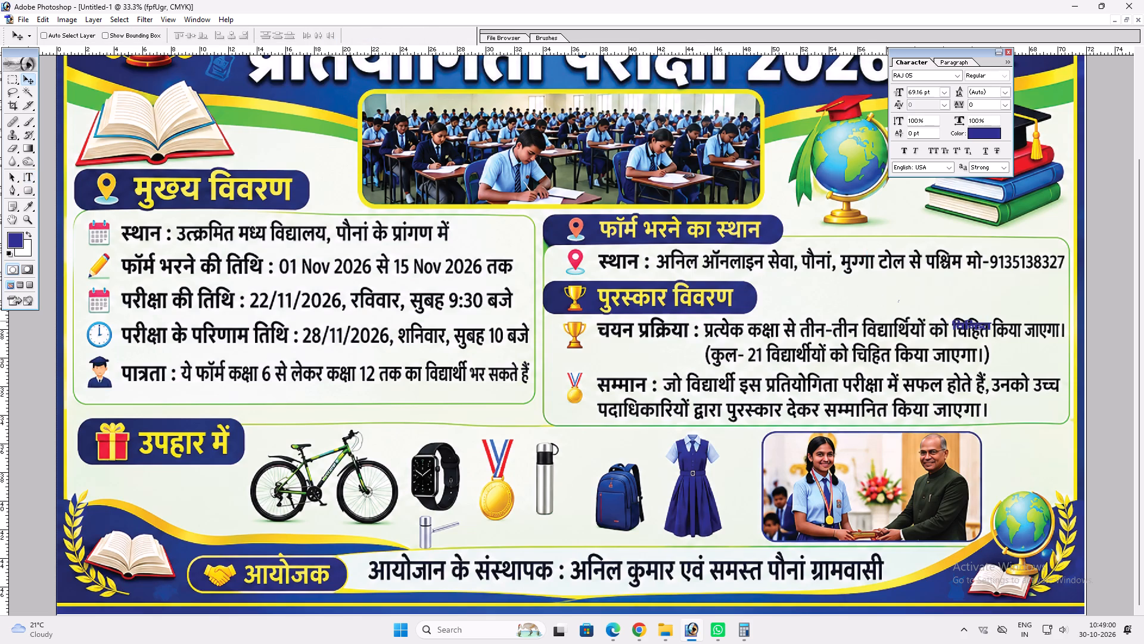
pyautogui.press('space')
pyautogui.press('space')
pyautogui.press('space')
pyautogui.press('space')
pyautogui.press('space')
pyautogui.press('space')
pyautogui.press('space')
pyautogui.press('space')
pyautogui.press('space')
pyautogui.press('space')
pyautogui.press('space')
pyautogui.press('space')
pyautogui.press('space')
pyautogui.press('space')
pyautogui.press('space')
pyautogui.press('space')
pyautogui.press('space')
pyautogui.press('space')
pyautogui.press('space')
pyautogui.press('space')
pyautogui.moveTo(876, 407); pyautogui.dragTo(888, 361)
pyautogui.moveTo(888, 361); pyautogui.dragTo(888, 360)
# Duplicate the चिन्हित text and place the copy in the blank space above the चयन प्रक्रिया line.
pyautogui.keyDown('ctrl'); pyautogui.click(963, 325); pyautogui.keyUp('ctrl')
pyautogui.keyDown('alt'); pyautogui.moveTo(963, 325); pyautogui.dragTo(940, 303); pyautogui.keyUp('alt')
pyautogui.keyDown('alt'); pyautogui.moveTo(940, 303); pyautogui.dragTo(925, 300); pyautogui.keyUp('alt')
# Replace the copied text with सुग्गा and move it onto मुग्गा in the form-filling स्थान line.
pyautogui.press('t')
pyautogui.click(920, 300)
pyautogui.hotkey('ctrl', 'a')
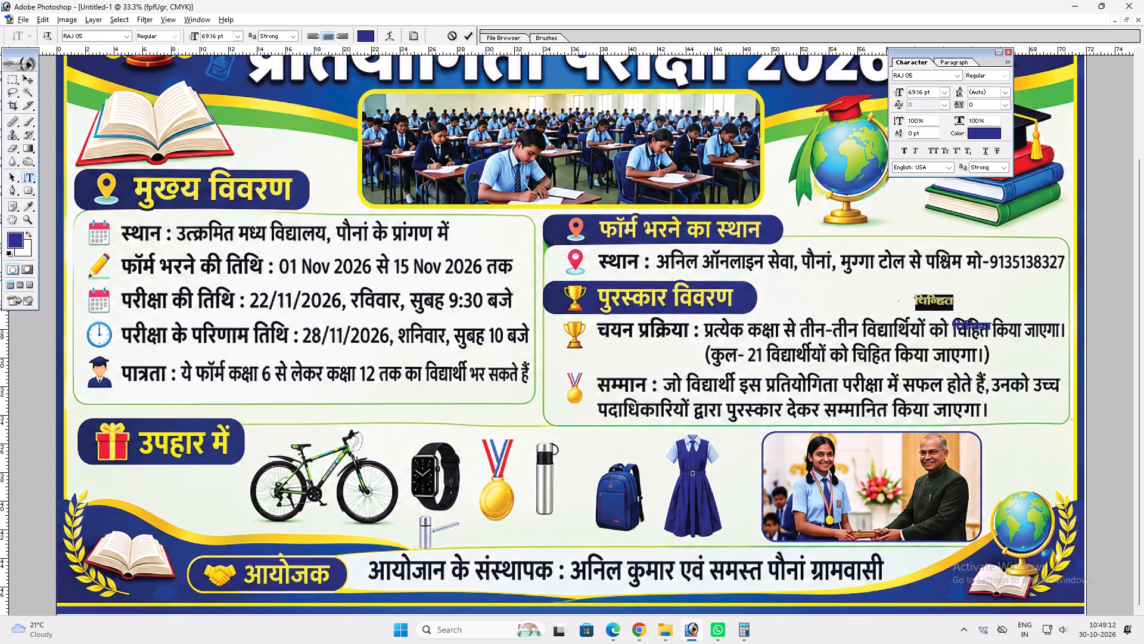
pyautogui.write('lq')
pyautogui.write('Xx')
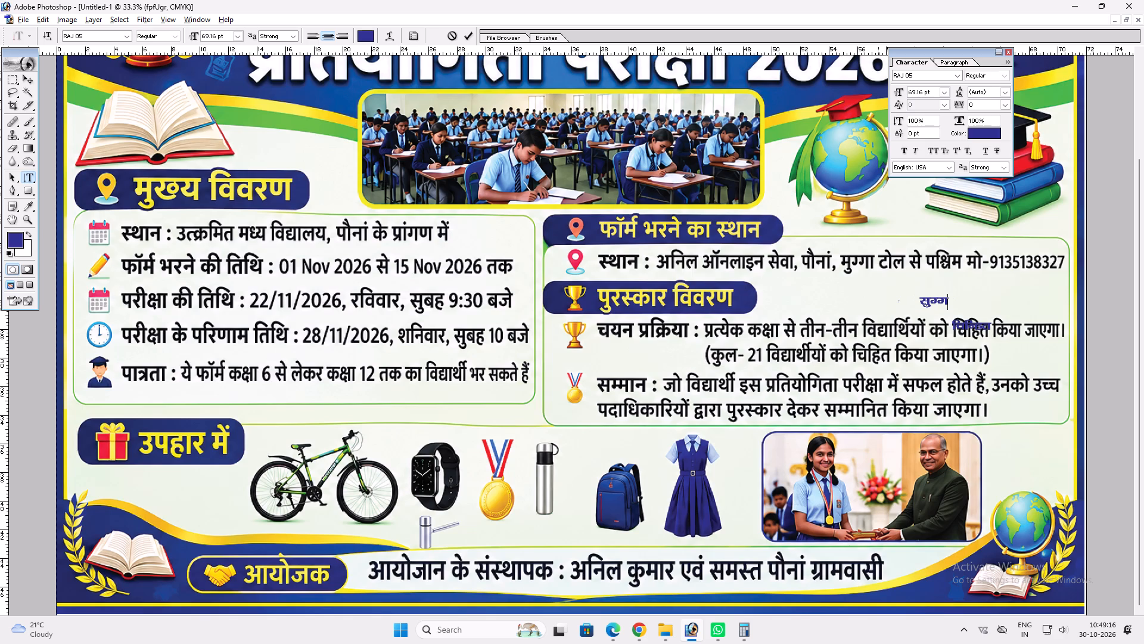
pyautogui.press('k')
pyautogui.press('space')
pyautogui.press('Return')
pyautogui.write('vv')
pyautogui.moveTo(958, 306); pyautogui.dragTo(882, 264)
# Stretch the सुग्गा text vertically to about 136% height over the word it covers.
pyautogui.hotkey('ctrl', 't')
pyautogui.keyDown('shift'); pyautogui.click(856, 266); pyautogui.keyUp('shift')
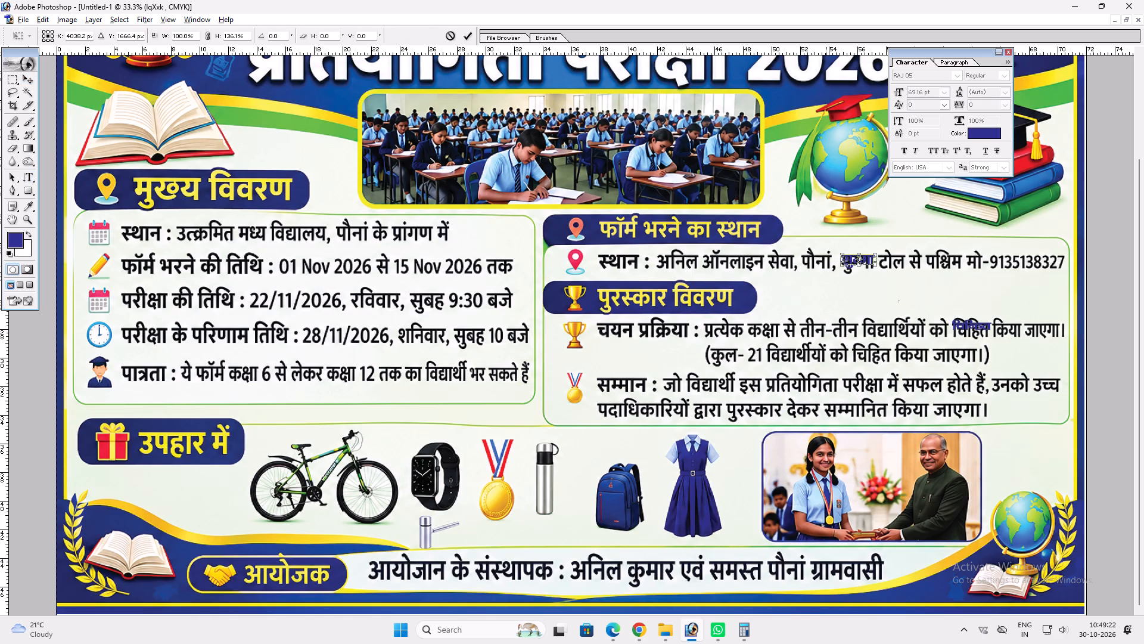
pyautogui.hotkey('shift', 'Return')
pyautogui.press('v')
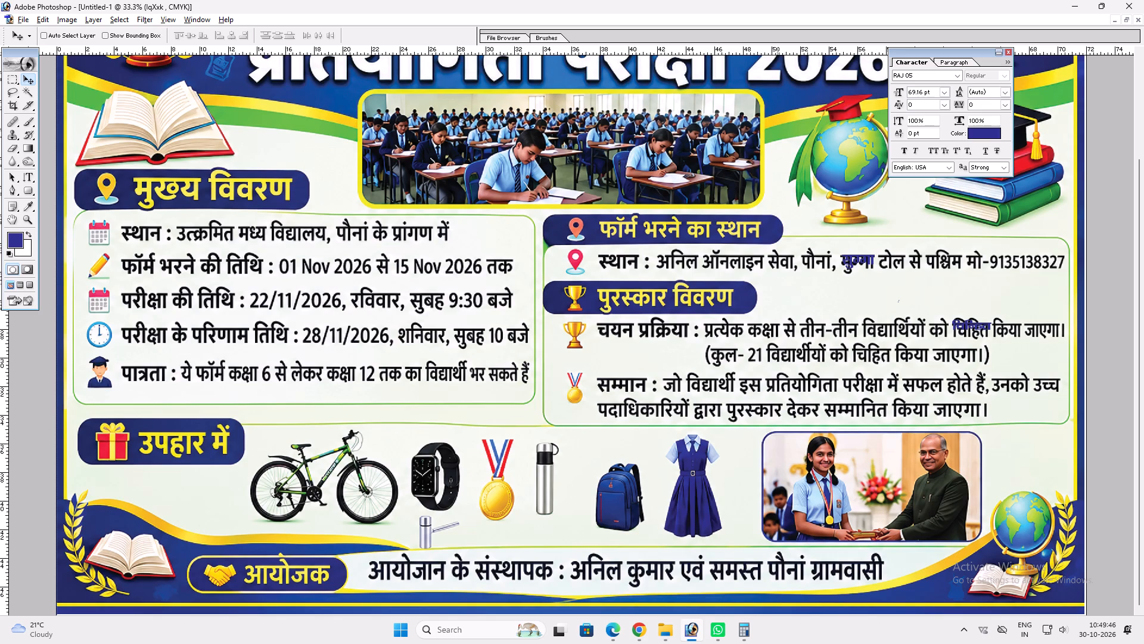
# Look over the poster from the title down to the organiser line, and close the Character palette.
pyautogui.press('space')
pyautogui.press('space')
pyautogui.press('space')
pyautogui.press('space')
pyautogui.press('space')
pyautogui.moveTo(834, 208); pyautogui.dragTo(824, 362)
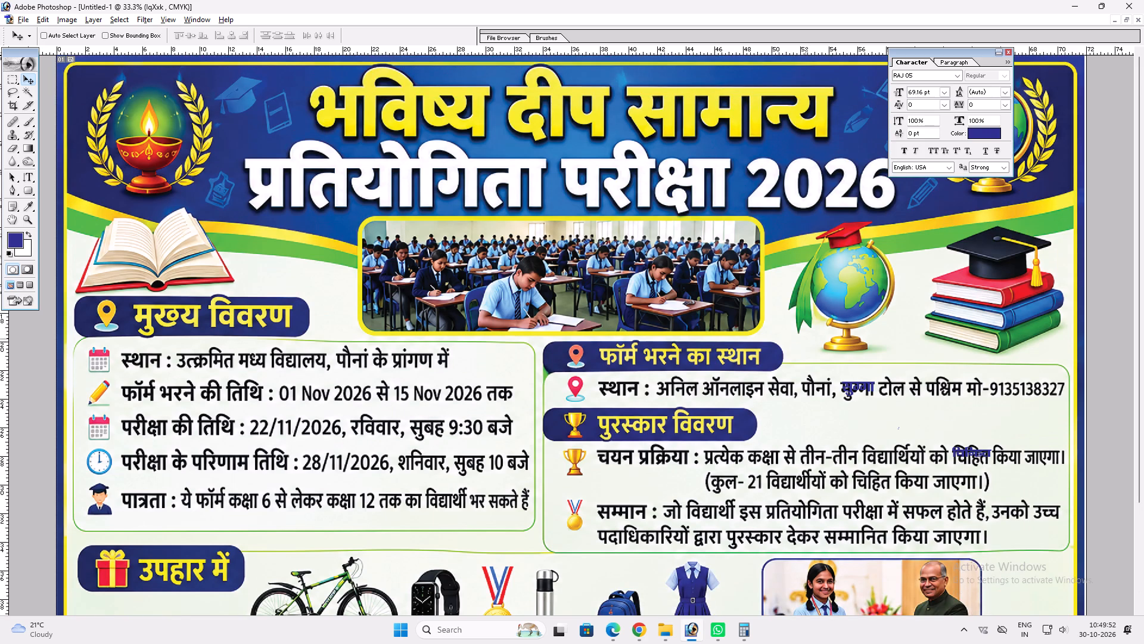
pyautogui.press('space')
pyautogui.press('space')
pyautogui.press('space')
pyautogui.press('space')
pyautogui.press('space')
pyautogui.press('space')
pyautogui.press('space')
pyautogui.moveTo(685, 327); pyautogui.dragTo(701, 223)
pyautogui.press('v')
pyautogui.click(1009, 51)
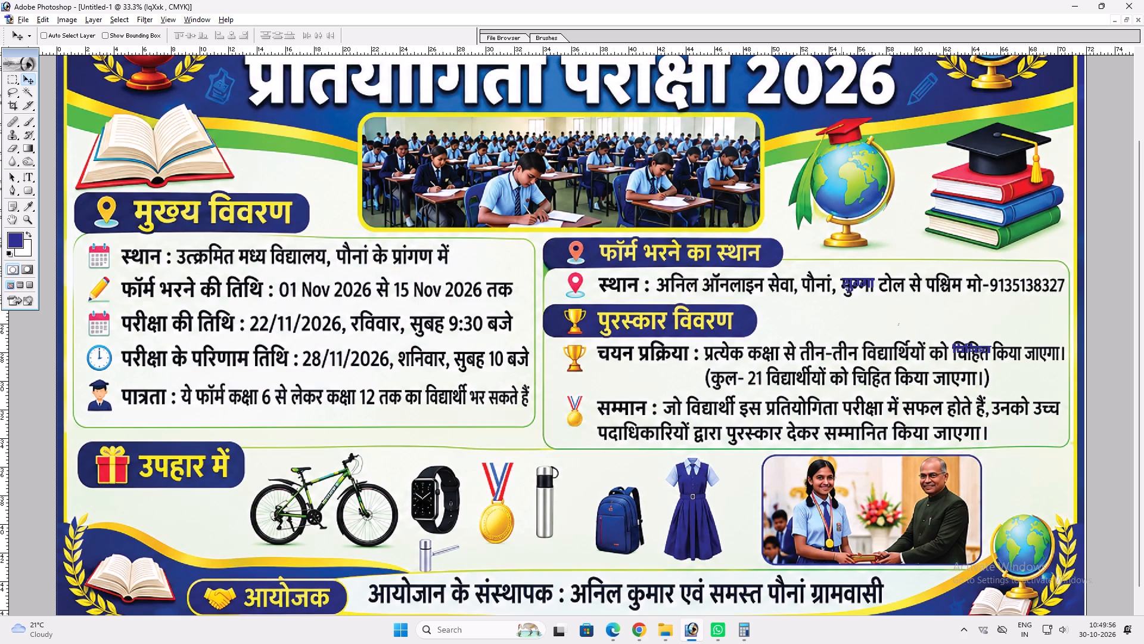
# Fit the whole exam poster in view and examine its overall layout and both overlaid words.
pyautogui.press('space')
pyautogui.press('space')
pyautogui.press('space')
pyautogui.press('space')
pyautogui.press('space')
pyautogui.press('space')
pyautogui.press('space')
pyautogui.press('space')
pyautogui.press('space')
pyautogui.press('space')
pyautogui.press('space')
pyautogui.press('space')
pyautogui.press('space')
pyautogui.press('space')
pyautogui.press('space')
pyautogui.press('space')
pyautogui.press('space')
pyautogui.press('space')
pyautogui.press('space')
pyautogui.press('space')
pyautogui.moveTo(806, 370); pyautogui.dragTo(792, 274)
pyautogui.rightClick(739, 273)
pyautogui.moveTo(747, 274); pyautogui.dragTo(758, 276)
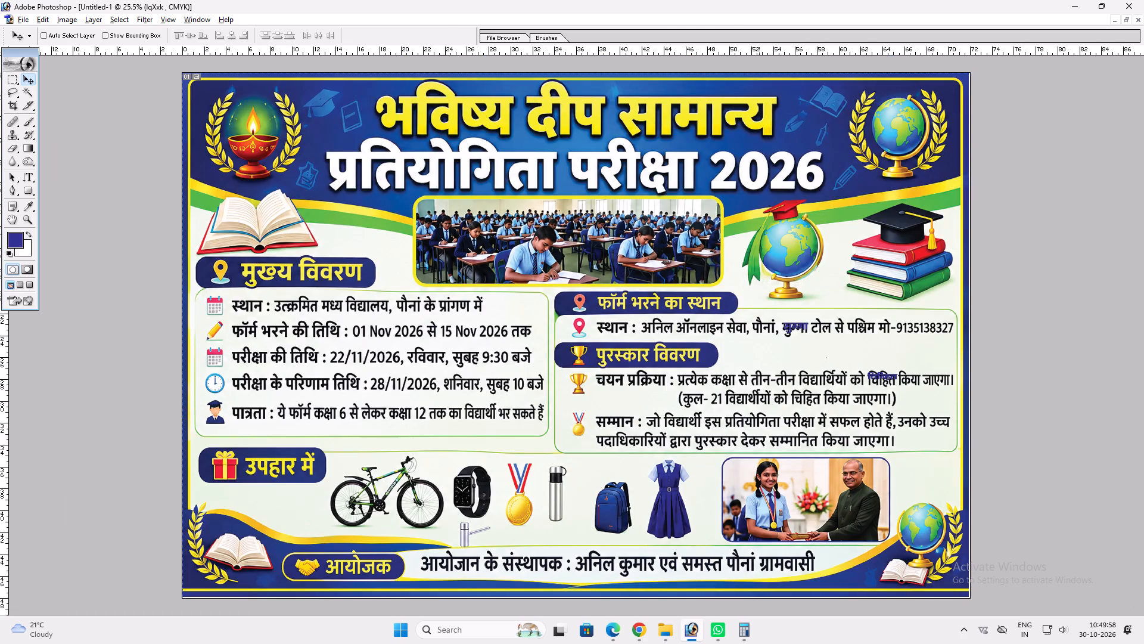
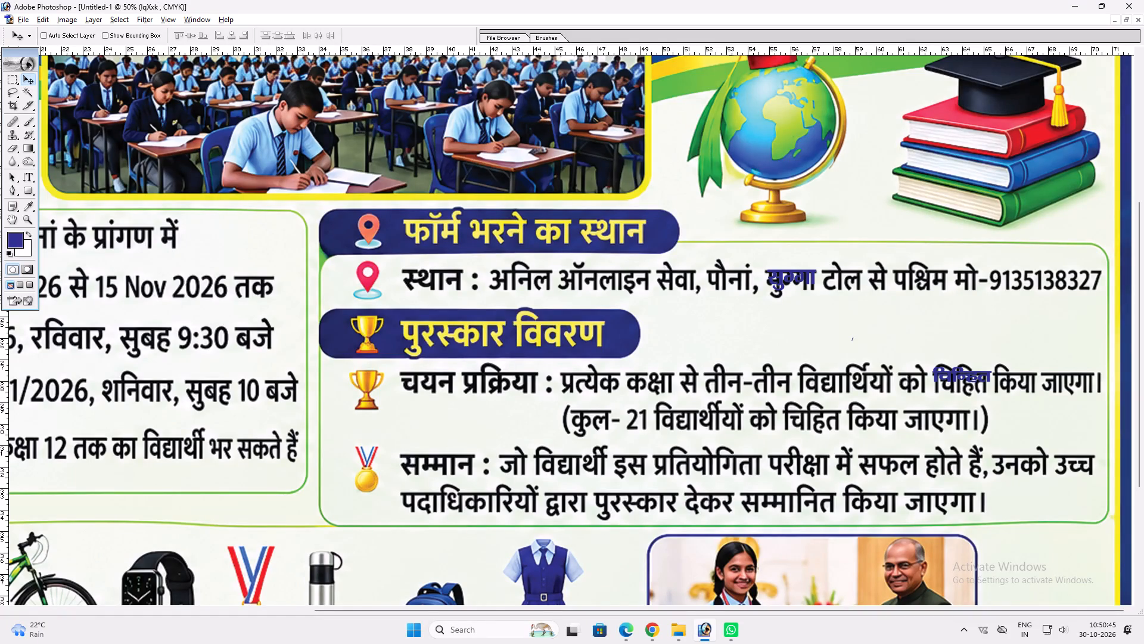
# Stretch the सुग्गा text downward so it matches the height of the स्थान line.
pyautogui.keyDown('ctrl'); pyautogui.click(813, 271); pyautogui.keyUp('ctrl')
pyautogui.hotkey('ctrl', 't')
pyautogui.keyDown('shift'); pyautogui.click(801, 287); pyautogui.keyUp('shift')
pyautogui.hotkey('shift', 'Return')
# Apply a black Color Overlay to the सुग्गा text in the स्थान line.
pyautogui.hotkey('alt', 'l')
pyautogui.hotkey('alt', 'y')
pyautogui.press('n')
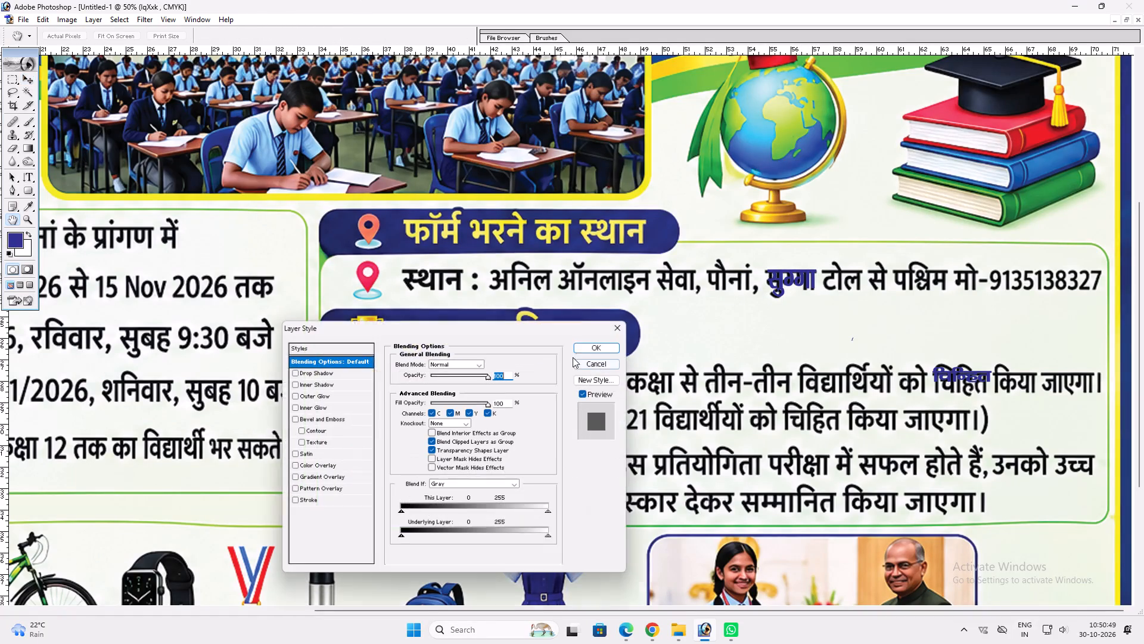
pyautogui.click(337, 464)
pyautogui.click(495, 357)
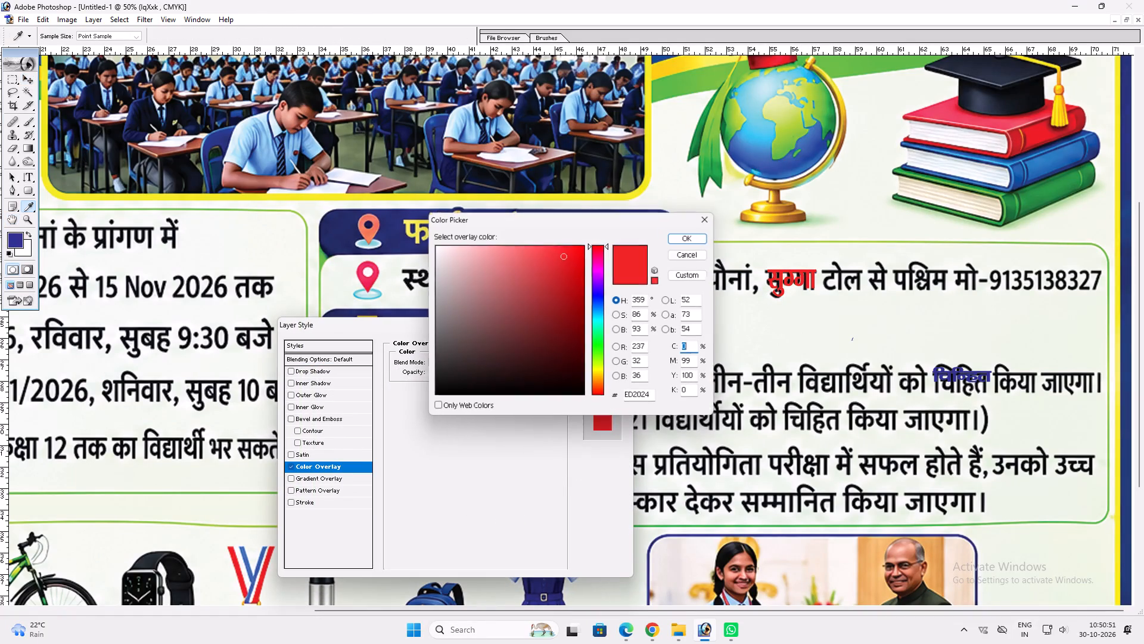
pyautogui.moveTo(499, 360); pyautogui.dragTo(992, 568)
pyautogui.press('Return')
pyautogui.press('Return')
pyautogui.press('v')
# On the background image layer, stretch a thin strip of clean background down over the upper part of the misspelled मुग्गा.
pyautogui.keyDown('ctrl'); pyautogui.click(845, 337); pyautogui.keyUp('ctrl')
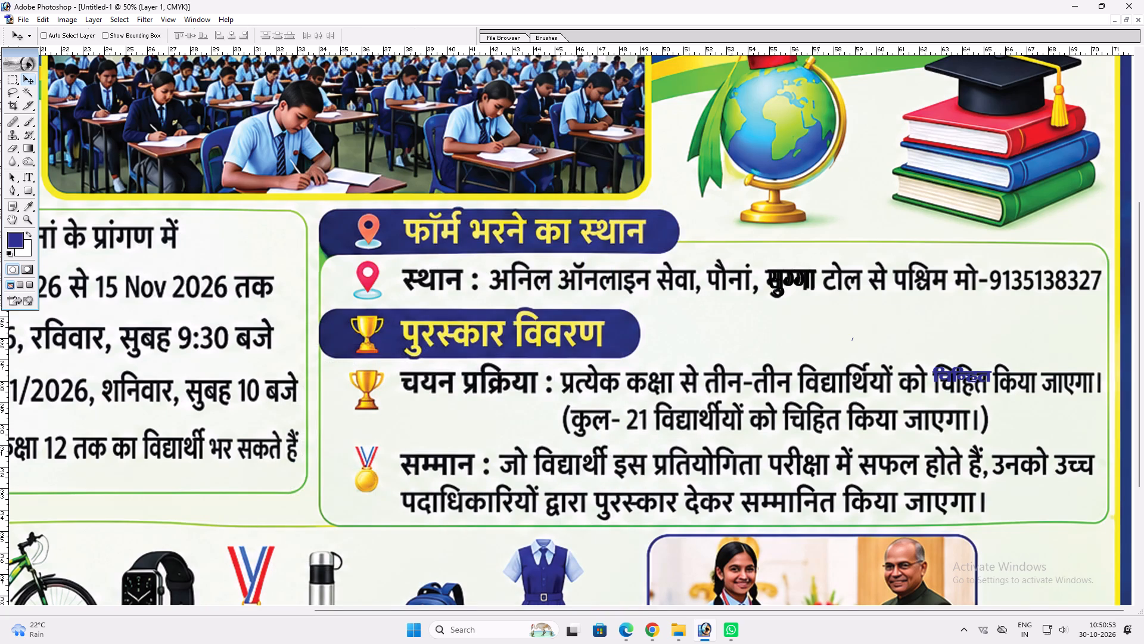
pyautogui.press('m')
pyautogui.moveTo(758, 264); pyautogui.dragTo(815, 265)
pyautogui.hotkey('ctrl', 't')
pyautogui.moveTo(809, 270); pyautogui.dragTo(813, 287)
pyautogui.hotkey('ctrl', 'd')
pyautogui.hotkey('ctrl', 'Return')
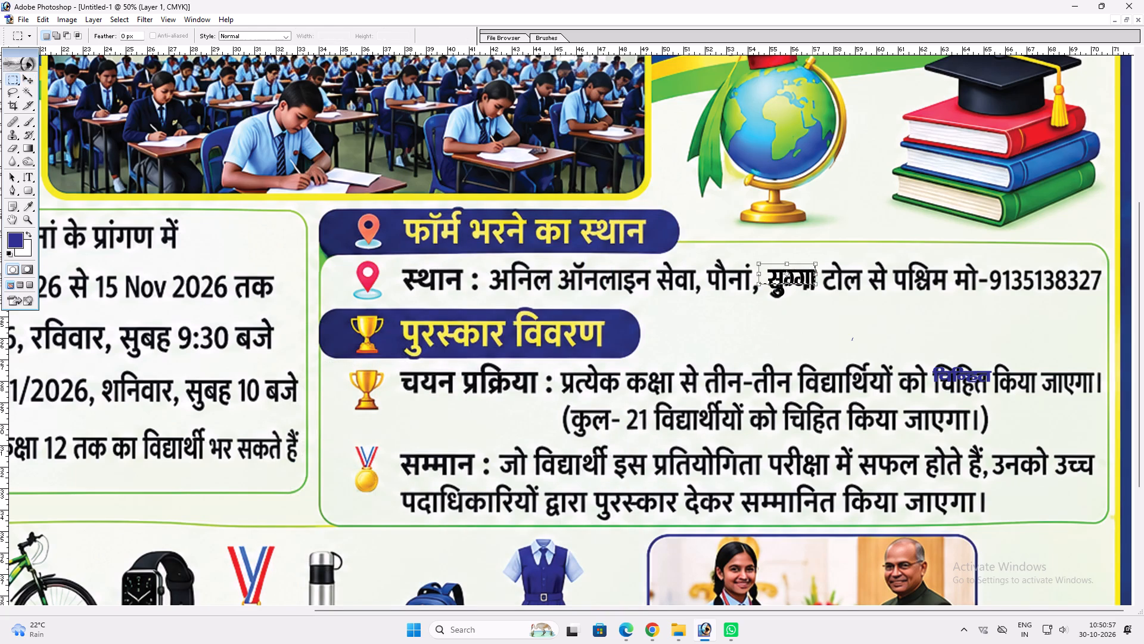
pyautogui.hotkey('ctrl', 'd')
# Cover the rest of मुग्गा with a clean background strip stretched to about 775% height and 205% width.
pyautogui.moveTo(793, 259); pyautogui.dragTo(818, 263)
pyautogui.hotkey('ctrl', 't')
pyautogui.keyDown('ctrl'); pyautogui.moveTo(810, 263); pyautogui.dragTo(814, 295); pyautogui.keyUp('ctrl')
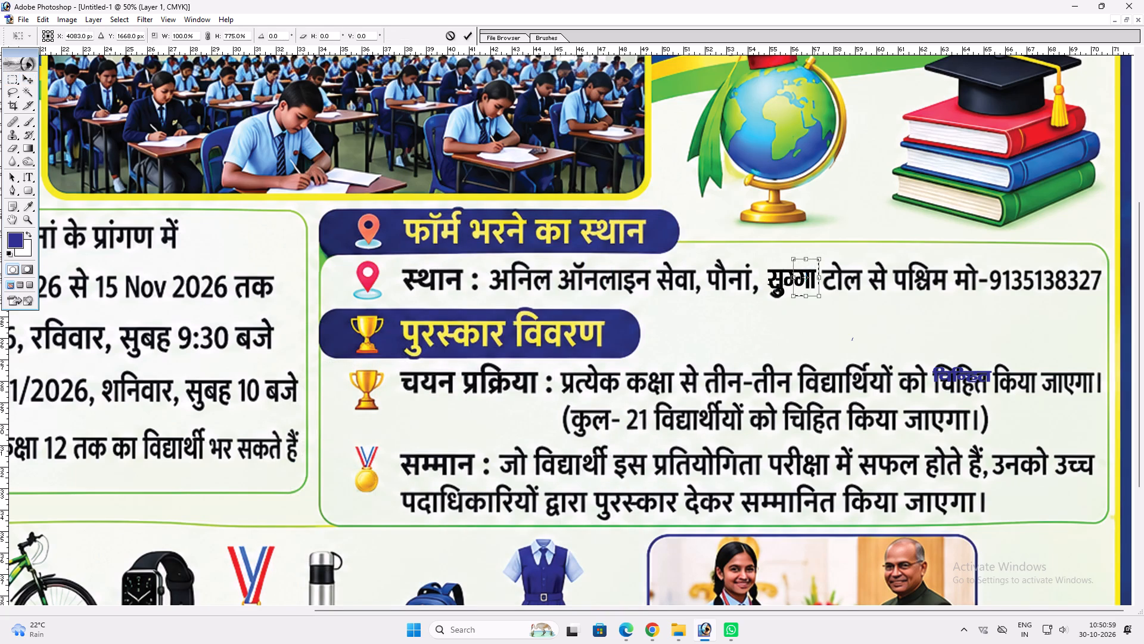
pyautogui.moveTo(790, 285); pyautogui.dragTo(763, 283)
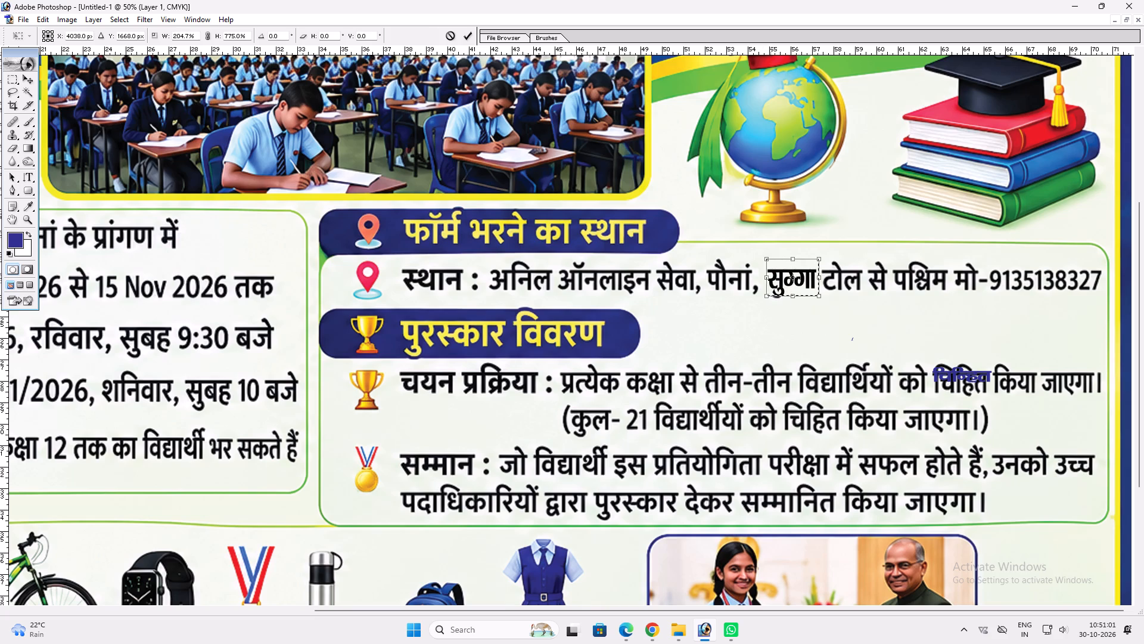
pyautogui.click(773, 299)
pyautogui.hotkey('ctrl', 'Return')
pyautogui.hotkey('ctrl', 'd')
pyautogui.press('v')
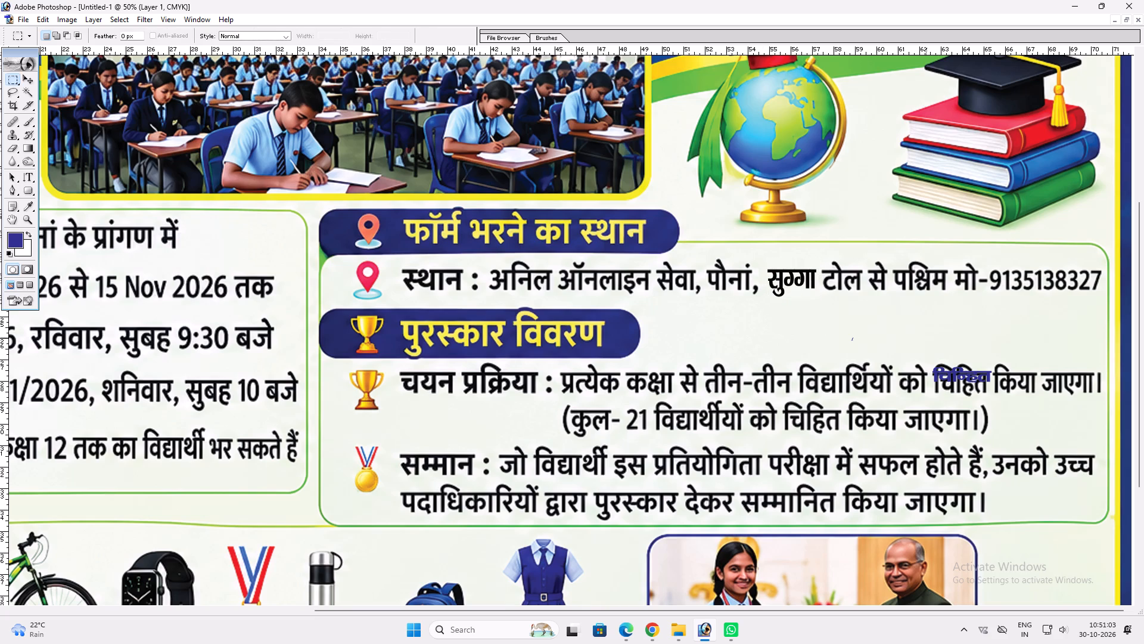
pyautogui.press('v')
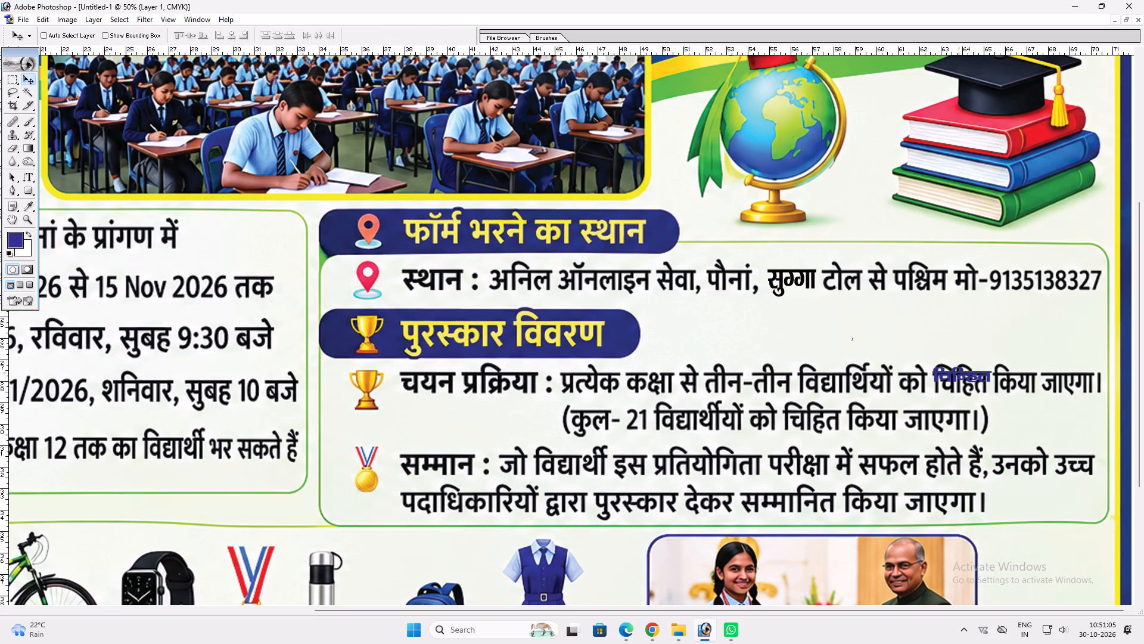
# Cover the misspelled चिहित in the first चयन प्रक्रिया line by stretching a clean background strip from above it.
pyautogui.keyDown('ctrl'); pyautogui.click(955, 357); pyautogui.keyUp('ctrl')
pyautogui.press('m')
pyautogui.moveTo(927, 355); pyautogui.dragTo(975, 360)
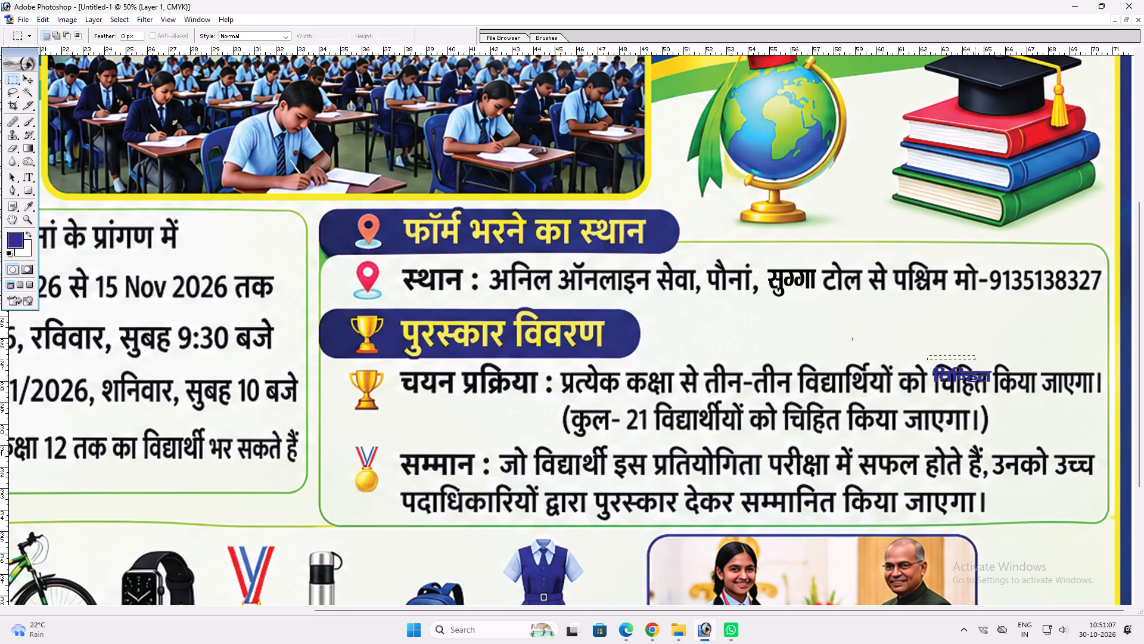
pyautogui.moveTo(975, 360); pyautogui.dragTo(984, 360)
pyautogui.hotkey('ctrl', 't')
pyautogui.moveTo(969, 362); pyautogui.dragTo(981, 397)
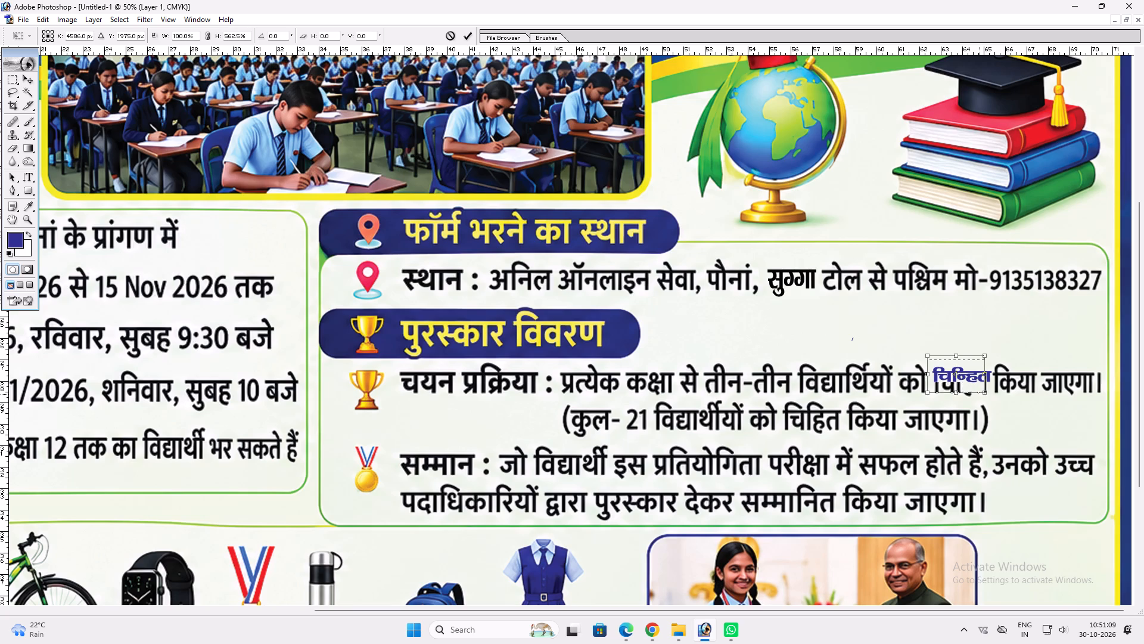
pyautogui.moveTo(981, 397); pyautogui.dragTo(981, 398)
pyautogui.moveTo(986, 388); pyautogui.dragTo(991, 386)
pyautogui.hotkey('ctrl', 'Return')
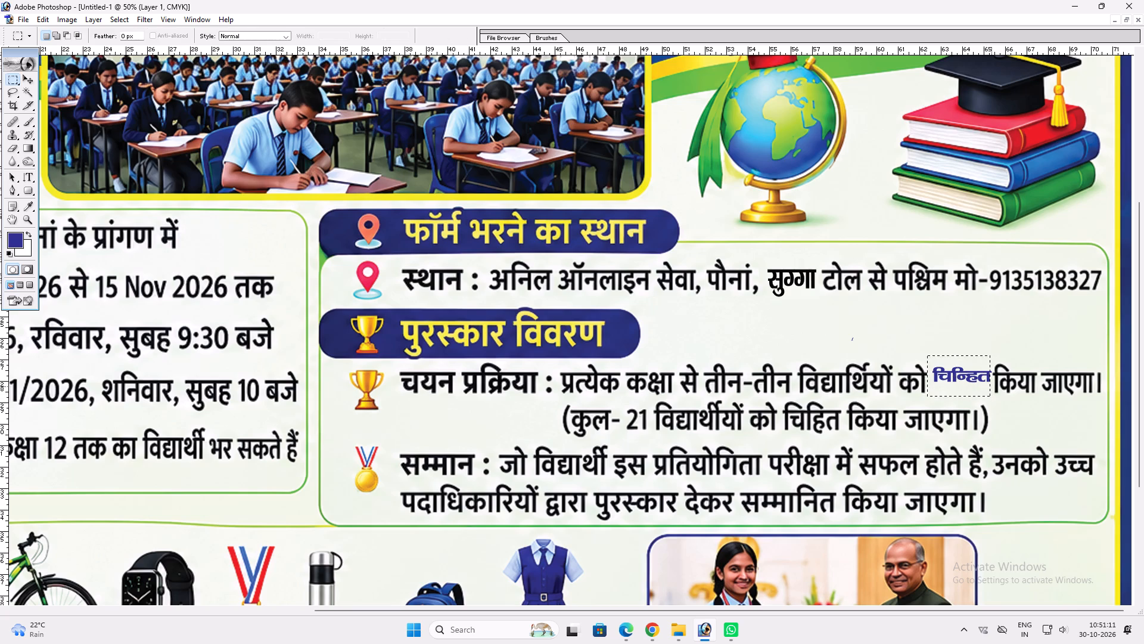
pyautogui.hotkey('ctrl', 'd')
# Stretch the चिन्हित text taller to match the चयन प्रक्रिया line and nudge it slightly upward.
pyautogui.press('v')
pyautogui.keyDown('ctrl'); pyautogui.doubleClick(989, 379); pyautogui.keyUp('ctrl')
pyautogui.click(985, 382)
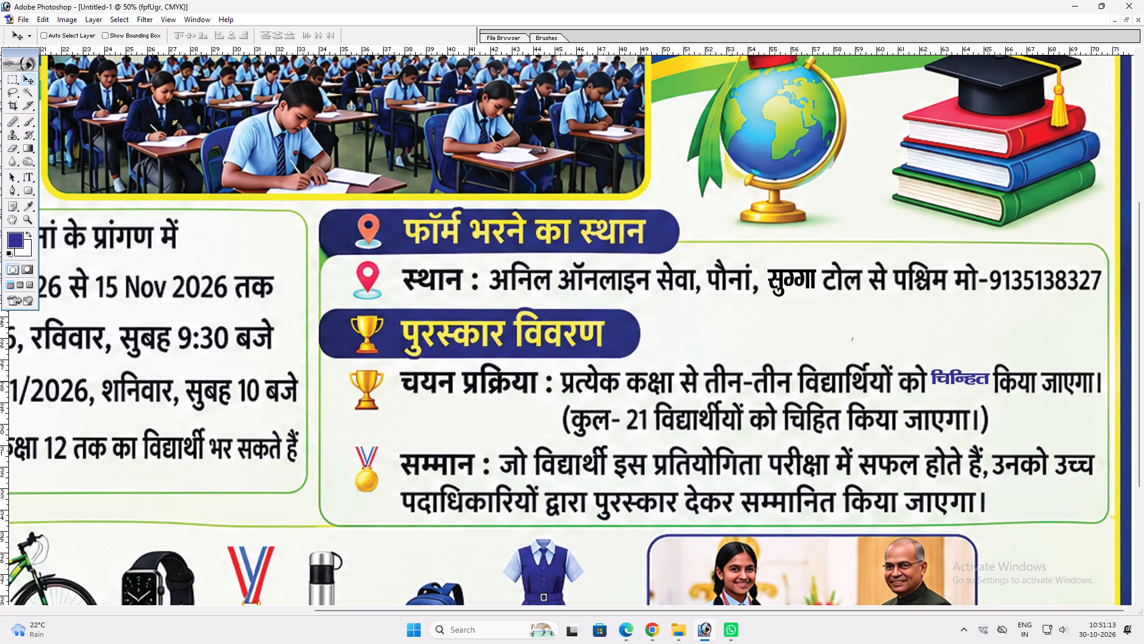
pyautogui.hotkey('ctrl', 't')
pyautogui.keyDown('ctrl'); pyautogui.moveTo(976, 388); pyautogui.dragTo(971, 395); pyautogui.keyUp('ctrl')
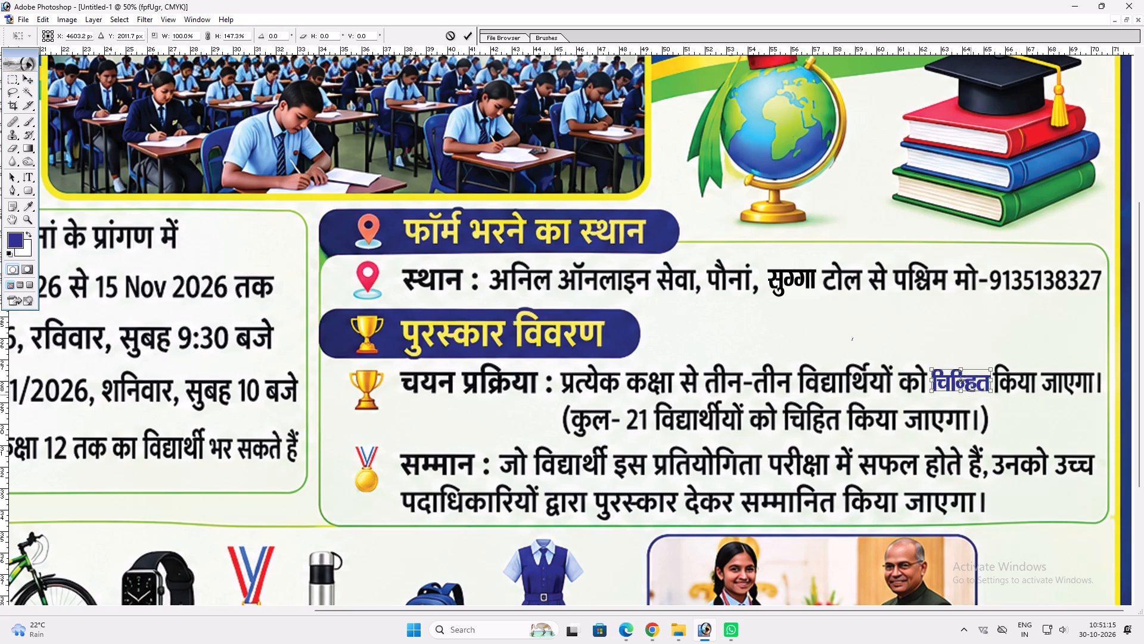
pyautogui.keyDown('ctrl'); pyautogui.moveTo(971, 395); pyautogui.dragTo(967, 398); pyautogui.keyUp('ctrl')
pyautogui.hotkey('shift', 'Return')
pyautogui.press('v')
pyautogui.press('Up')
pyautogui.press('Up')
pyautogui.press('Up')
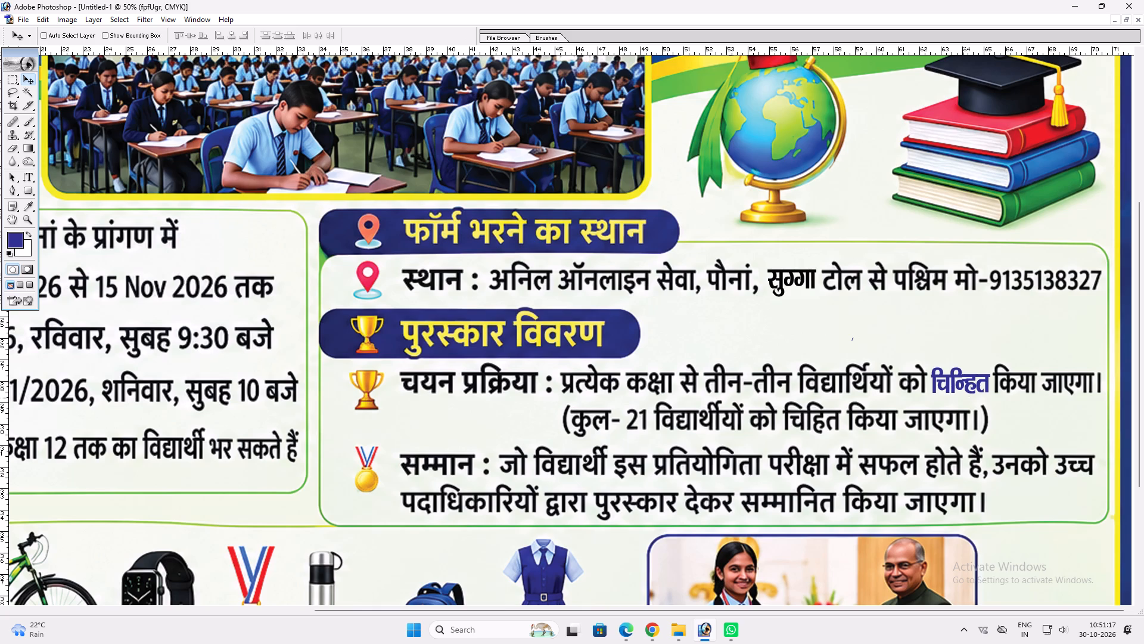
pyautogui.press('Up')
# Apply a black Color Overlay to the चिन्हित text.
pyautogui.hotkey('alt', 'l')
pyautogui.hotkey('alt', 'y')
pyautogui.press('n')
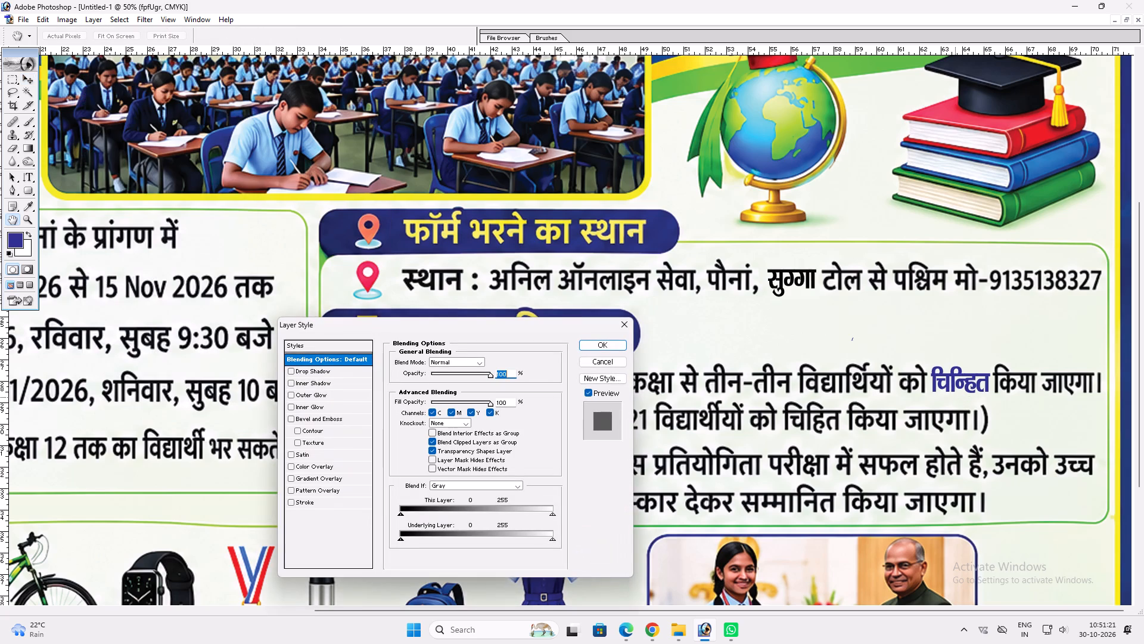
pyautogui.click(372, 471)
pyautogui.click(352, 467)
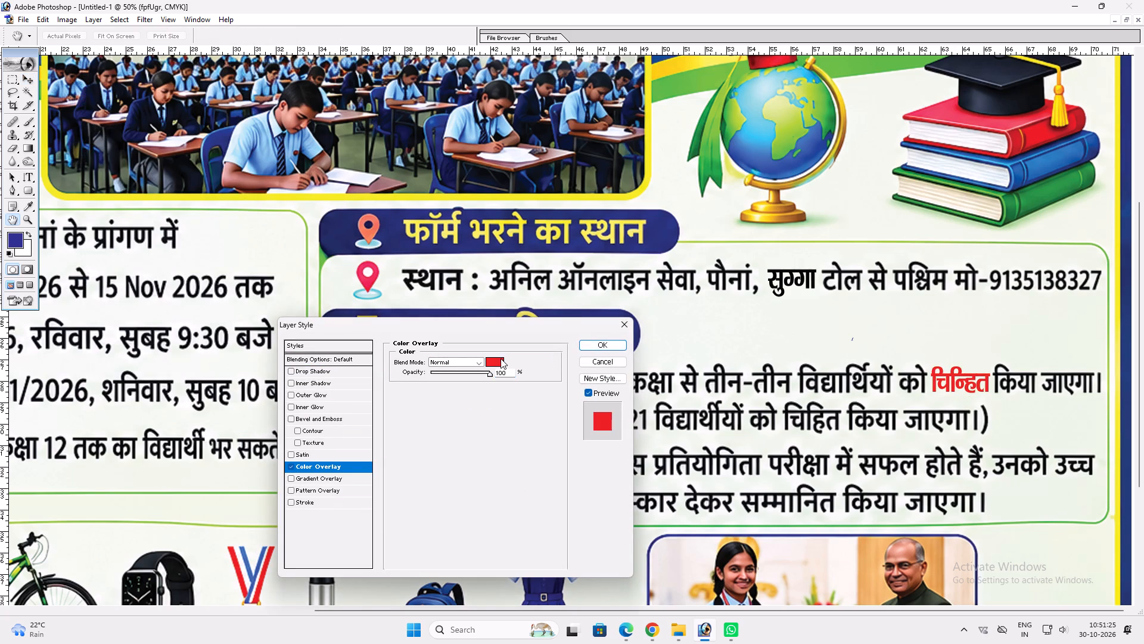
pyautogui.click(500, 358)
pyautogui.moveTo(505, 366); pyautogui.dragTo(878, 564)
pyautogui.press('Return')
pyautogui.press('Return')
pyautogui.press('v')
# Fine-tune the height of the चिन्हित text so it sits level with the neighbouring words.
pyautogui.hotkey('ctrl', 't')
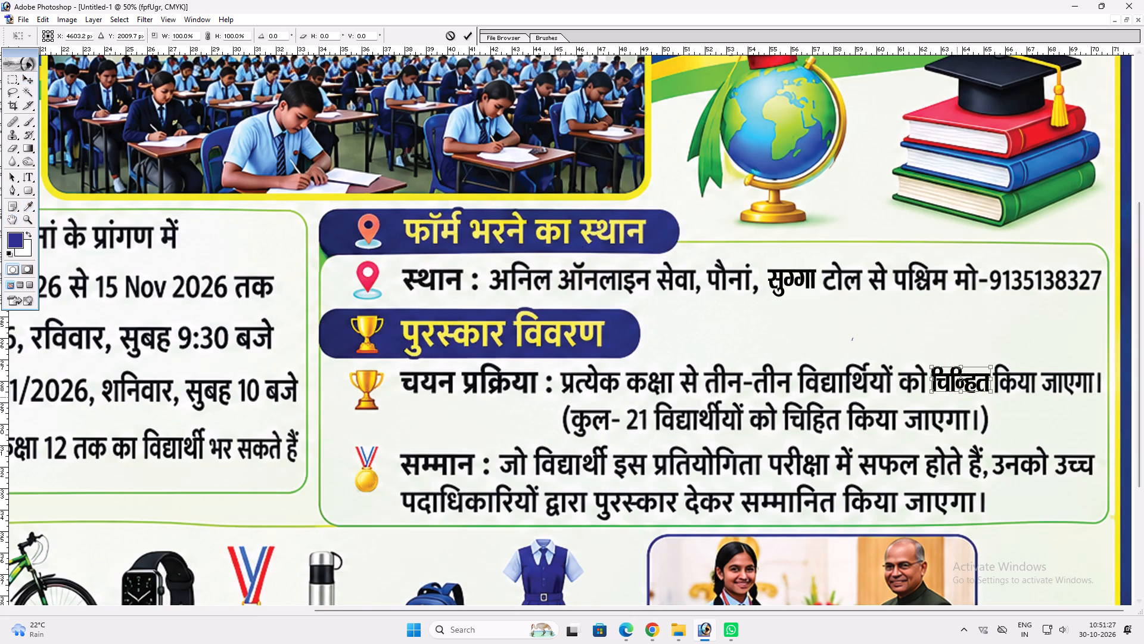
pyautogui.keyDown('shift'); pyautogui.moveTo(961, 395); pyautogui.dragTo(966, 394); pyautogui.keyUp('shift')
pyautogui.hotkey('shift', 'Return')
pyautogui.press('v')
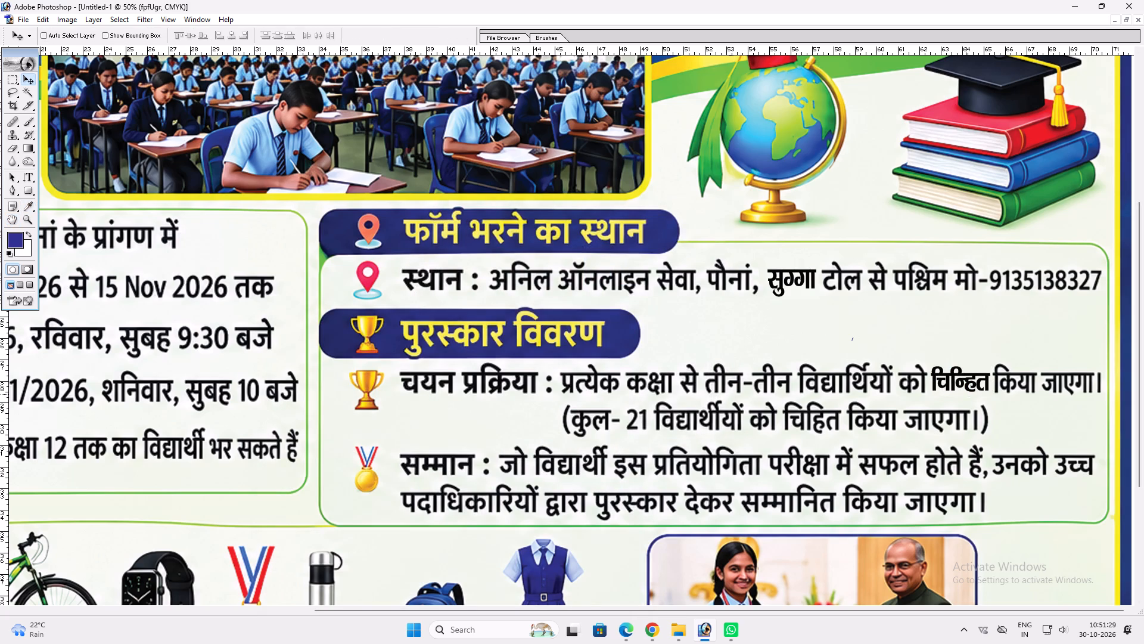
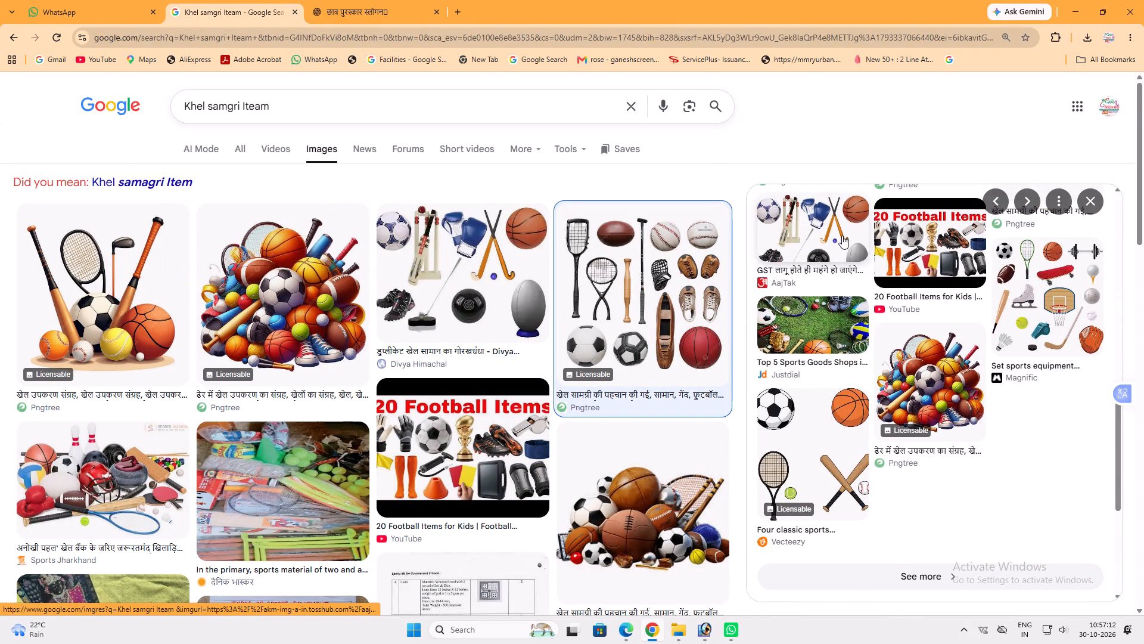
# Expand the related images of the selected Pngtree sports-goods picture into a full results page.
pyautogui.scroll(-5, 819, 239)
pyautogui.click(905, 311)
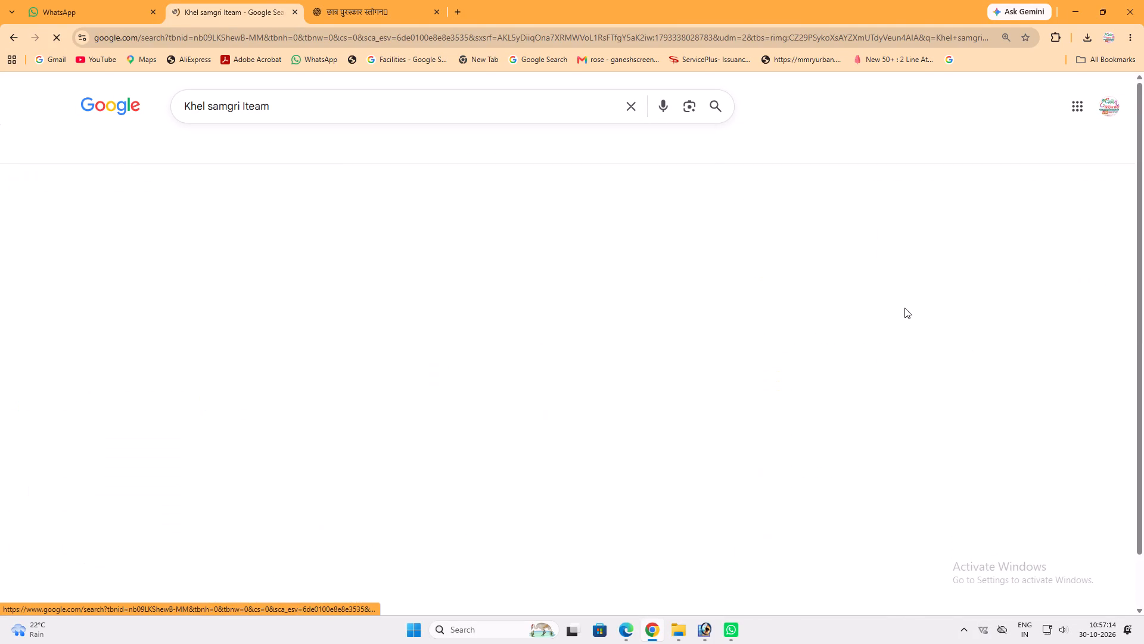
# Find the Pngtree "Sports Equipment And Balls Drawing Group" picture among the related images and save it under its default file name.
pyautogui.scroll(-2, 253, 332)
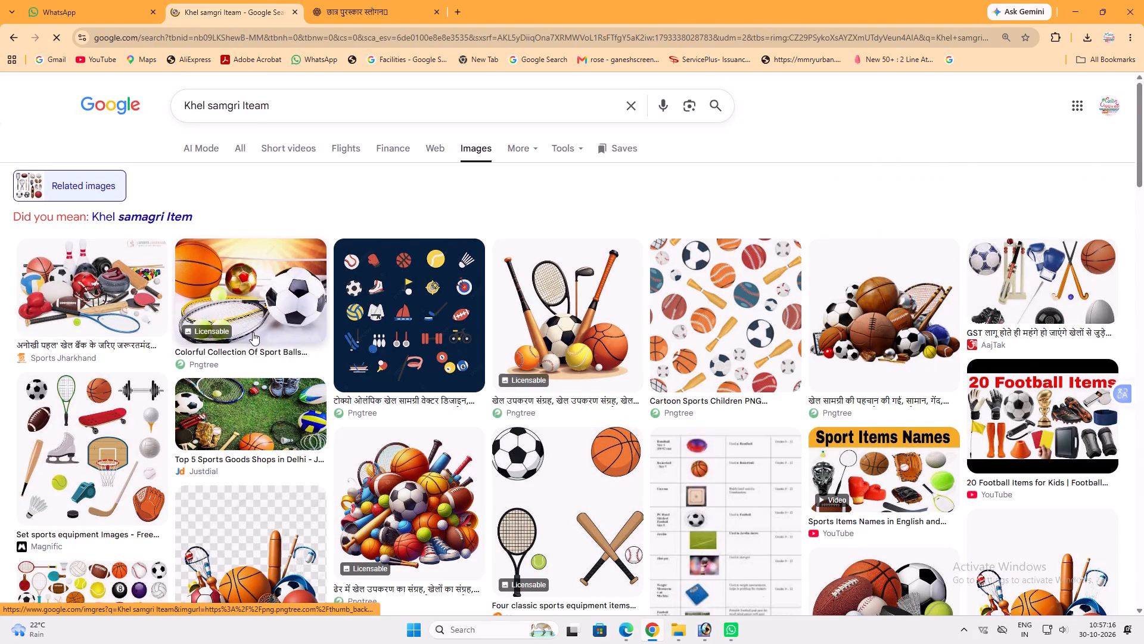
pyautogui.scroll(-1, 253, 332)
pyautogui.scroll(1, 253, 332)
pyautogui.scroll(-3, 253, 332)
pyautogui.click(545, 399)
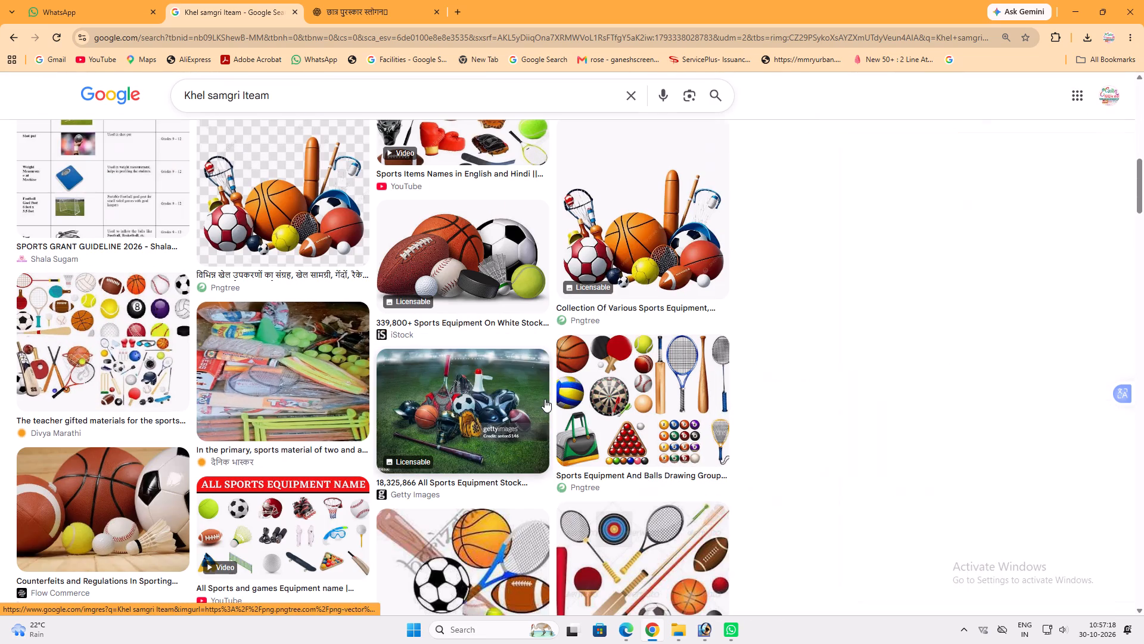
pyautogui.rightClick(873, 253)
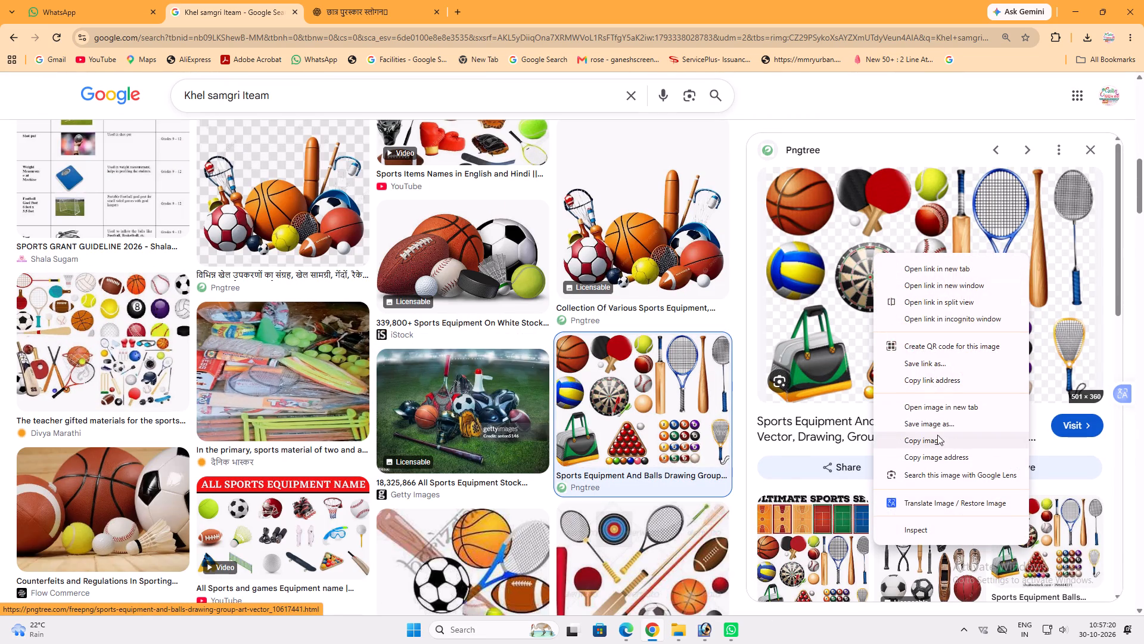
pyautogui.click(929, 428)
pyautogui.press('Return')
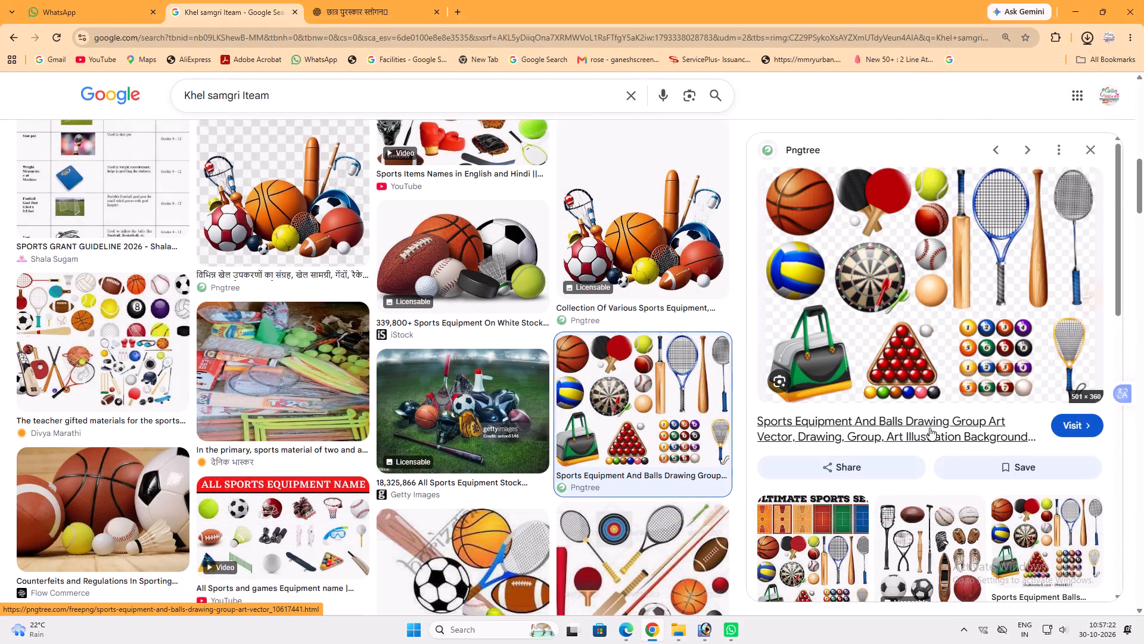
# Bring the downloaded Pngtree sports equipment PNG into Photoshop and add it to the exam poster as a layer.
pyautogui.moveTo(969, 78); pyautogui.dragTo(959, 107)
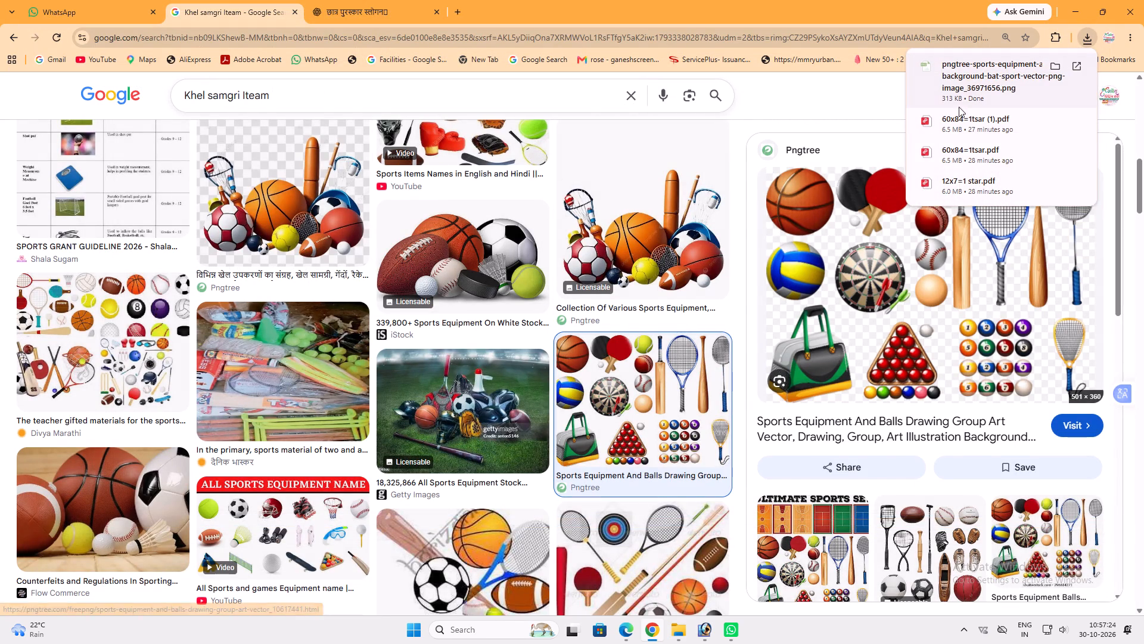
pyautogui.moveTo(959, 107); pyautogui.dragTo(672, 485)
pyautogui.press('v')
pyautogui.moveTo(257, 228); pyautogui.dragTo(443, 346)
pyautogui.doubleClick(585, 60)
pyautogui.press('v')
pyautogui.press('v')
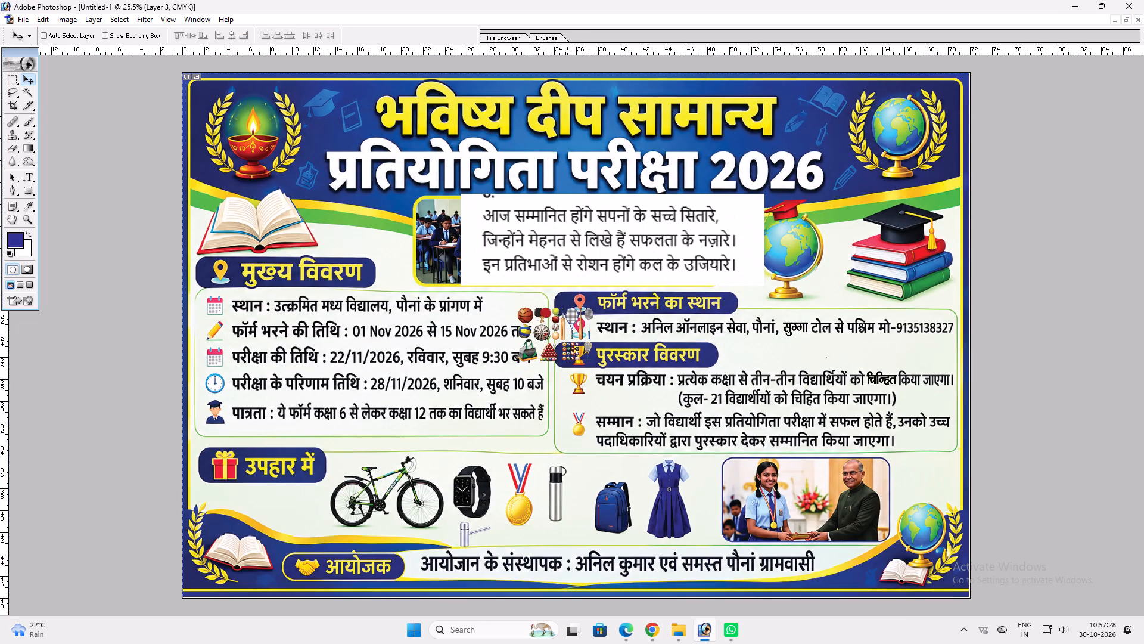
pyautogui.moveTo(567, 476); pyautogui.dragTo(374, 586)
pyautogui.moveTo(338, 428); pyautogui.dragTo(329, 366)
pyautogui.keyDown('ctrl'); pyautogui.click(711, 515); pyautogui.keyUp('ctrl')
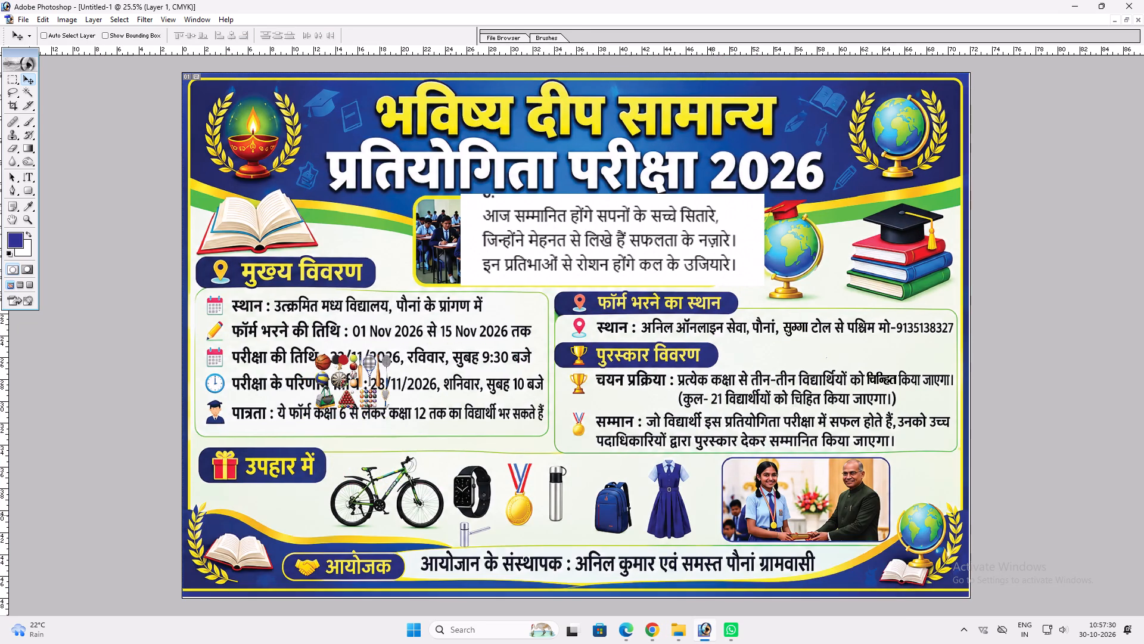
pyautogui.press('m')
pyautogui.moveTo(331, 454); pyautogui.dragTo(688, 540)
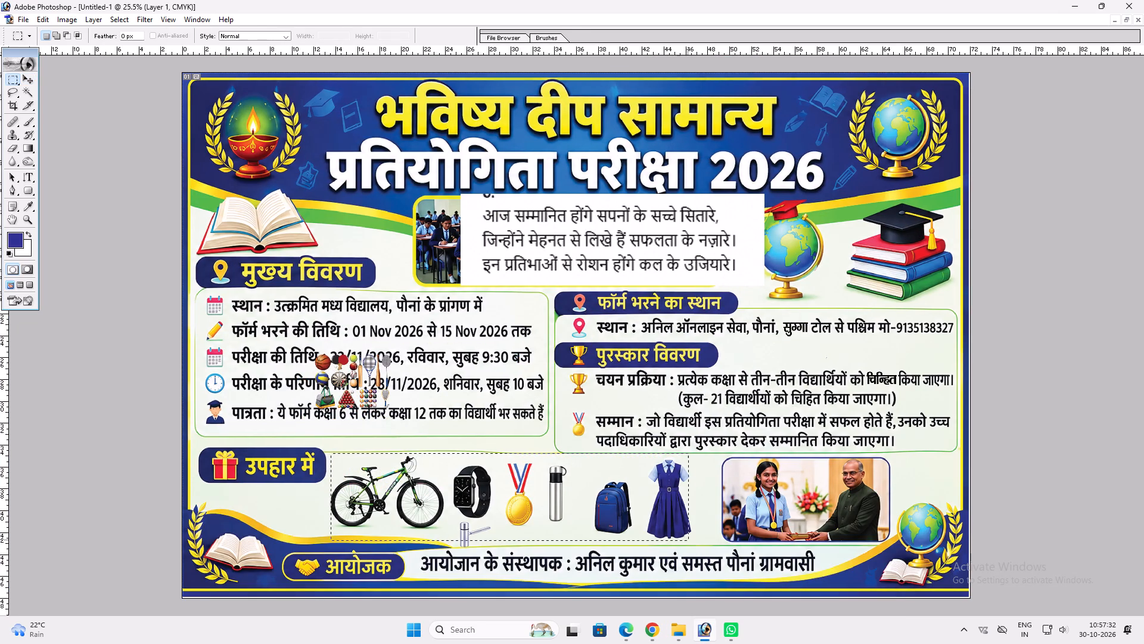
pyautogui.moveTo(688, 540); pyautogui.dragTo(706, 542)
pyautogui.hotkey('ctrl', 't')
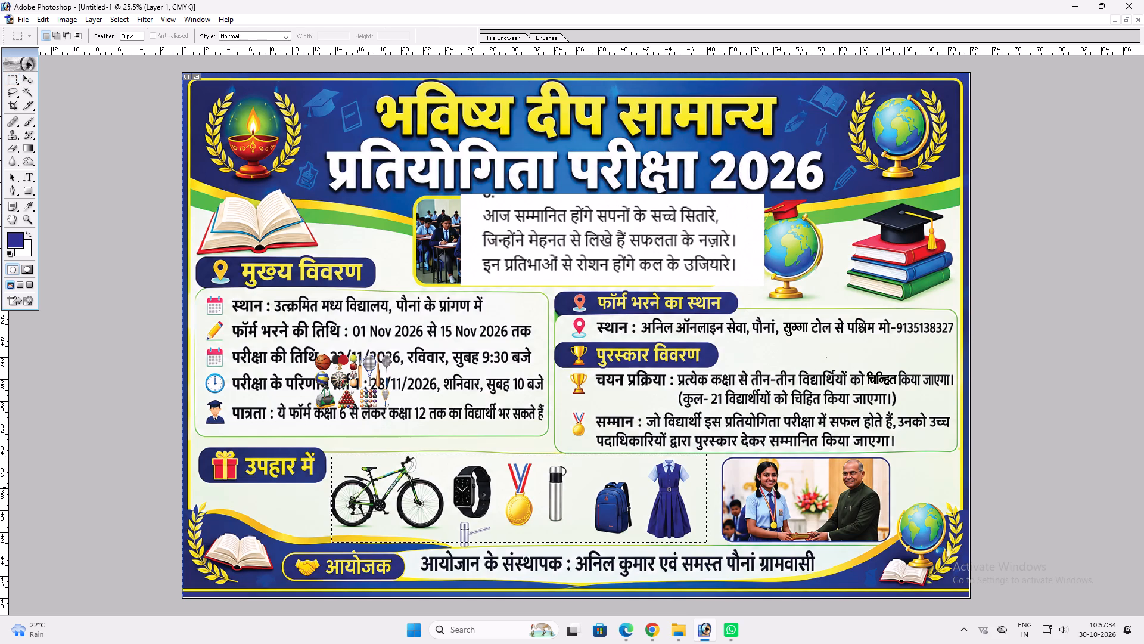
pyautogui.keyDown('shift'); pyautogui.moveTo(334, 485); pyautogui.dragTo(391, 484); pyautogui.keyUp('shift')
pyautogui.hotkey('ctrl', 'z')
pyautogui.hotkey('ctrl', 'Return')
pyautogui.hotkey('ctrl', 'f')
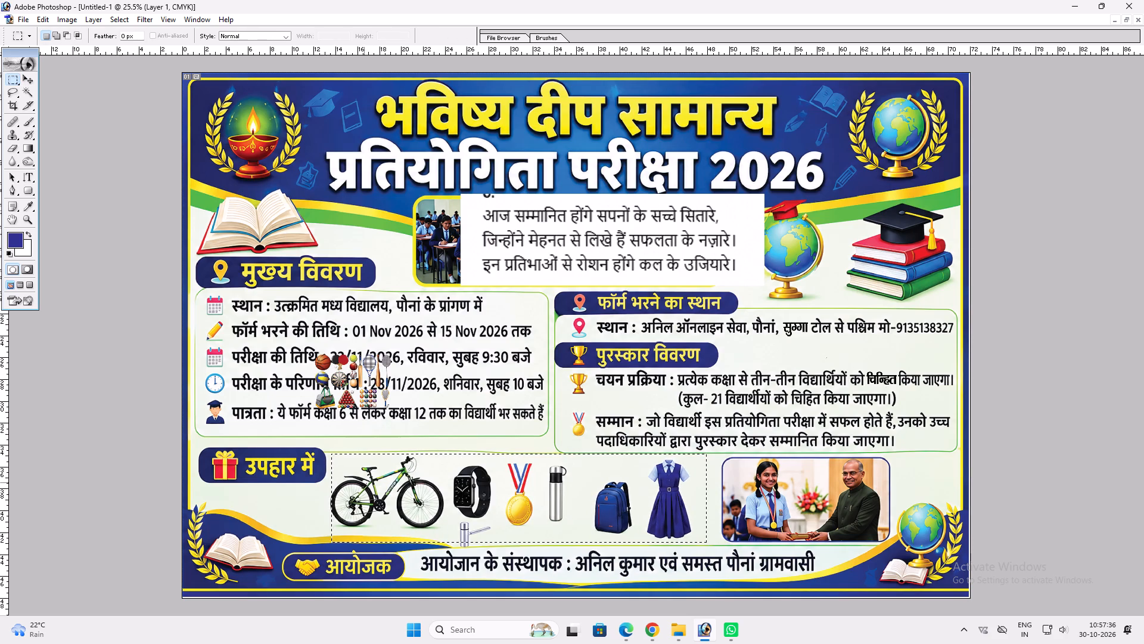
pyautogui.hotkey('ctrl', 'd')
# Select the row of gift pictures and narrow it to 70.6% width, leaving space between the उपहार में label and the bicycle.
pyautogui.moveTo(329, 453); pyautogui.dragTo(452, 507)
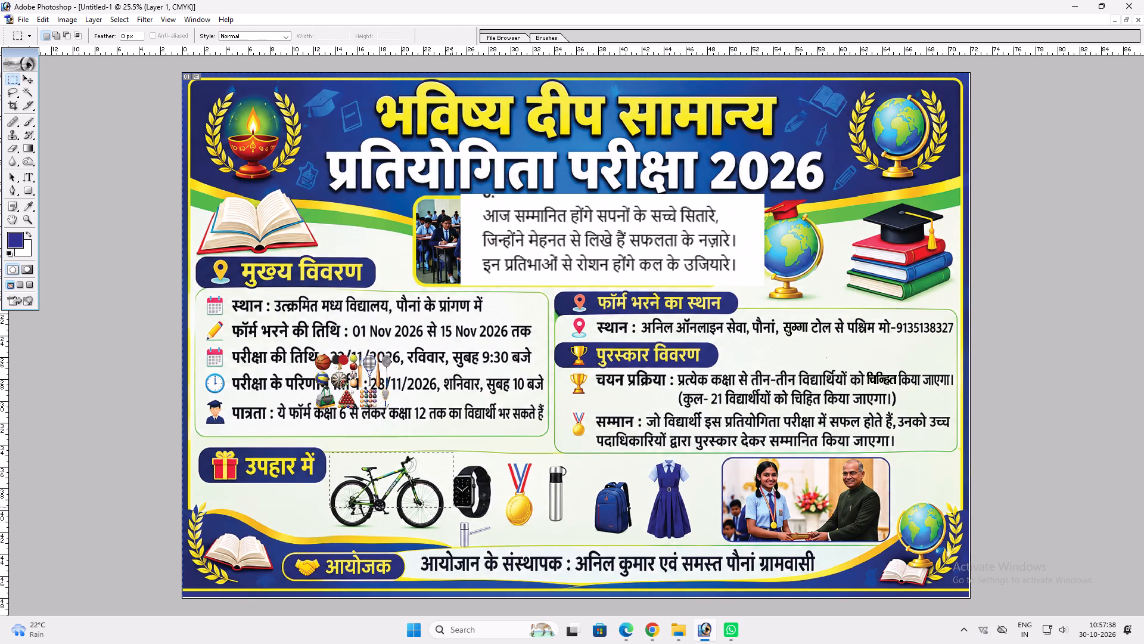
pyautogui.moveTo(452, 507); pyautogui.dragTo(715, 542)
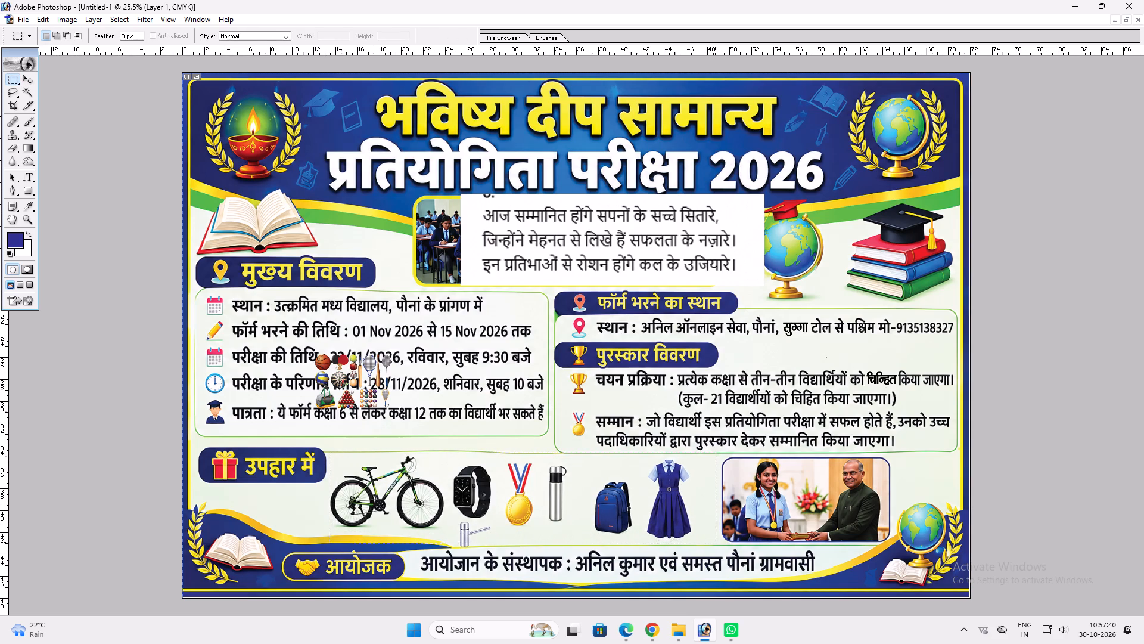
pyautogui.moveTo(715, 542); pyautogui.dragTo(710, 537)
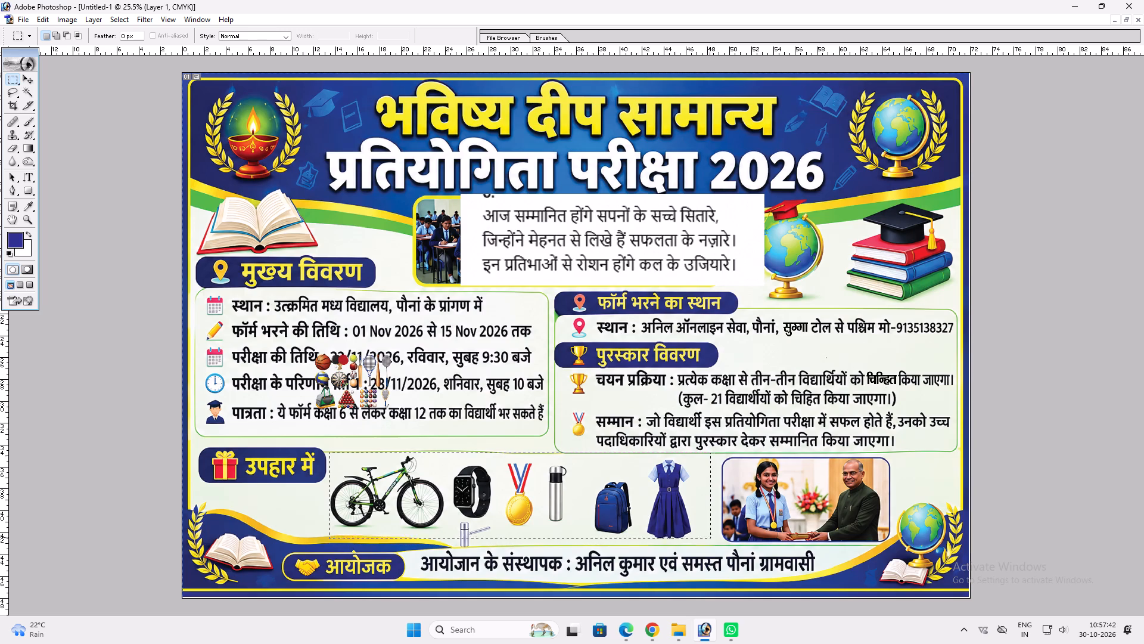
pyautogui.moveTo(710, 537); pyautogui.dragTo(710, 533)
pyautogui.press('Down')
pyautogui.press('Down')
pyautogui.press('Down')
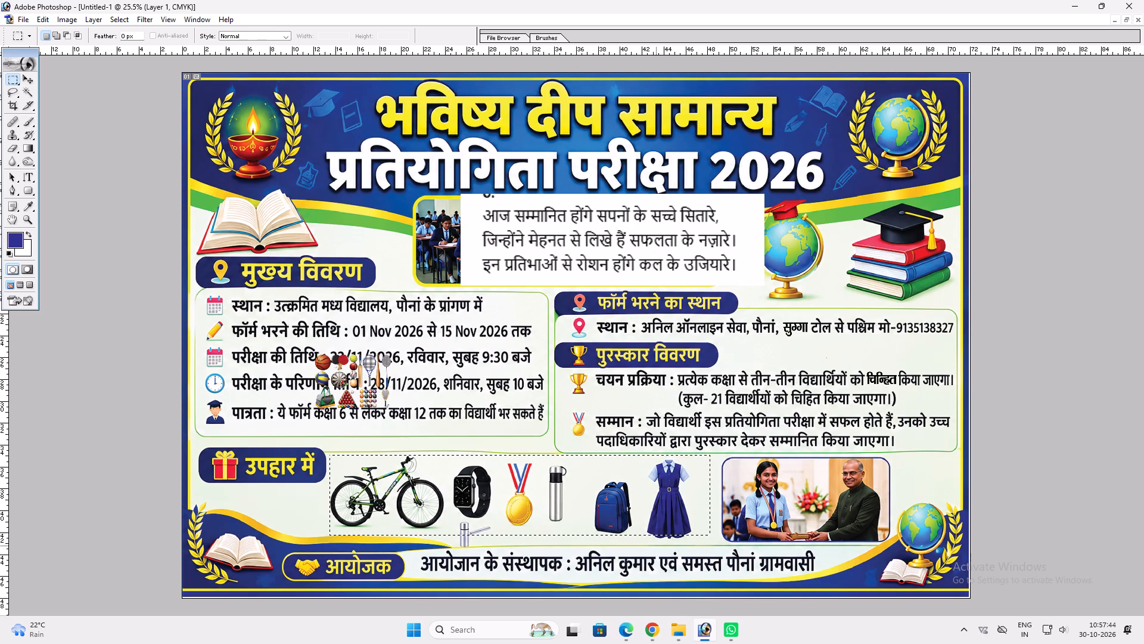
pyautogui.hotkey('ctrl', 't')
pyautogui.keyDown('shift'); pyautogui.moveTo(327, 506); pyautogui.dragTo(414, 504); pyautogui.keyUp('shift')
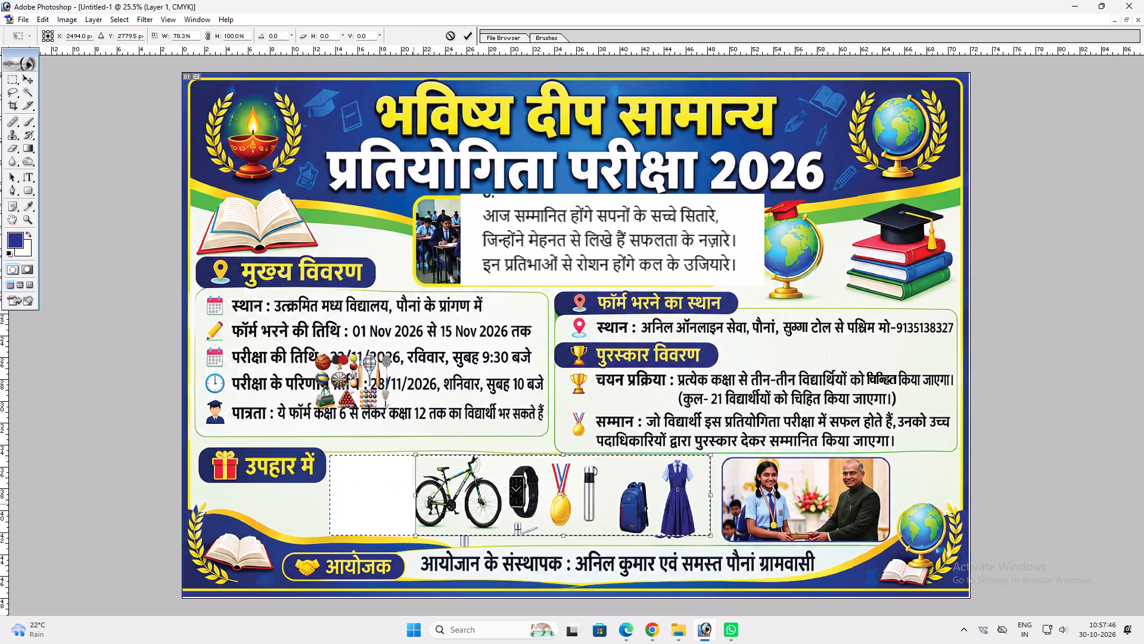
pyautogui.keyDown('shift'); pyautogui.moveTo(414, 504); pyautogui.dragTo(440, 503); pyautogui.keyUp('shift')
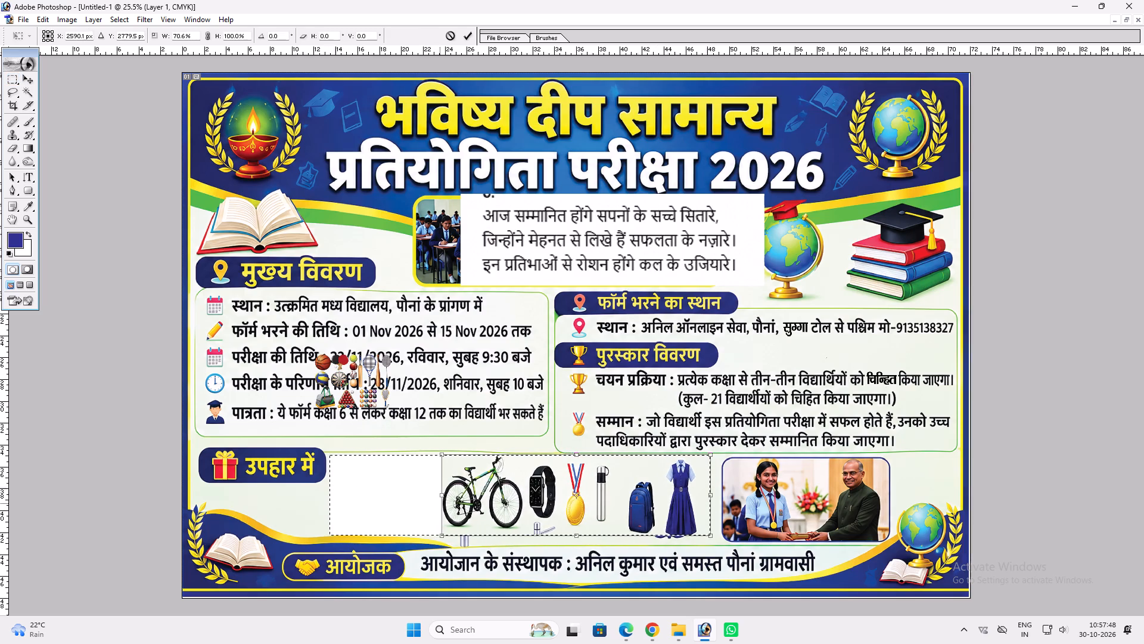
pyautogui.press('Return')
# Move the sports equipment image into the blank space between the उपहार में label and the bicycle.
pyautogui.press('v')
pyautogui.keyDown('ctrl'); pyautogui.click(372, 367); pyautogui.keyUp('ctrl')
pyautogui.moveTo(371, 366); pyautogui.dragTo(371, 417)
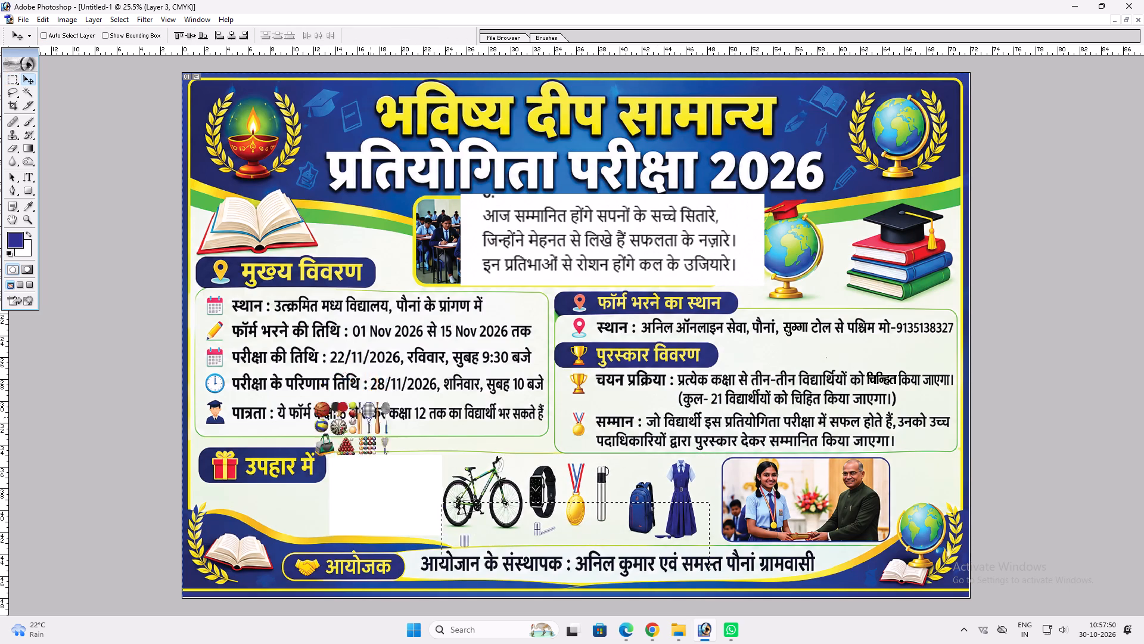
pyautogui.moveTo(371, 417); pyautogui.dragTo(388, 468)
pyautogui.hotkey('ctrl', 'z')
pyautogui.hotkey('ctrl', 'd')
pyautogui.moveTo(377, 395); pyautogui.dragTo(390, 472)
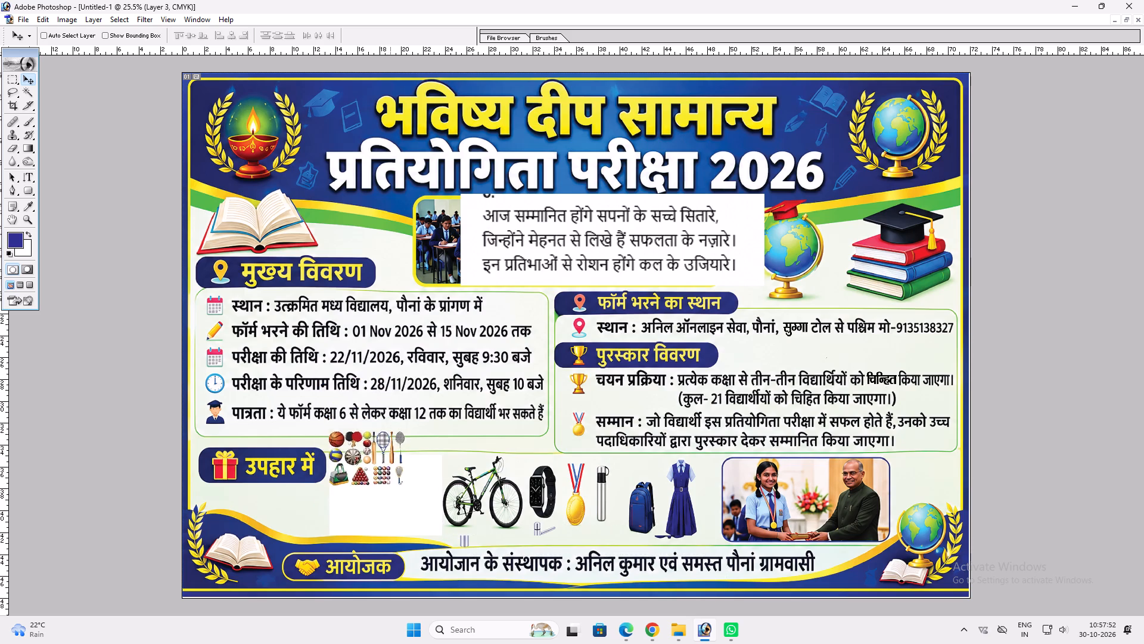
pyautogui.moveTo(390, 472); pyautogui.dragTo(394, 493)
# Scale the sports equipment image to fill the blank space before the bicycle.
pyautogui.hotkey('ctrl', 't')
pyautogui.keyDown('shift'); pyautogui.moveTo(409, 506); pyautogui.dragTo(442, 517); pyautogui.keyUp('shift')
pyautogui.hotkey('shift', 'Return')
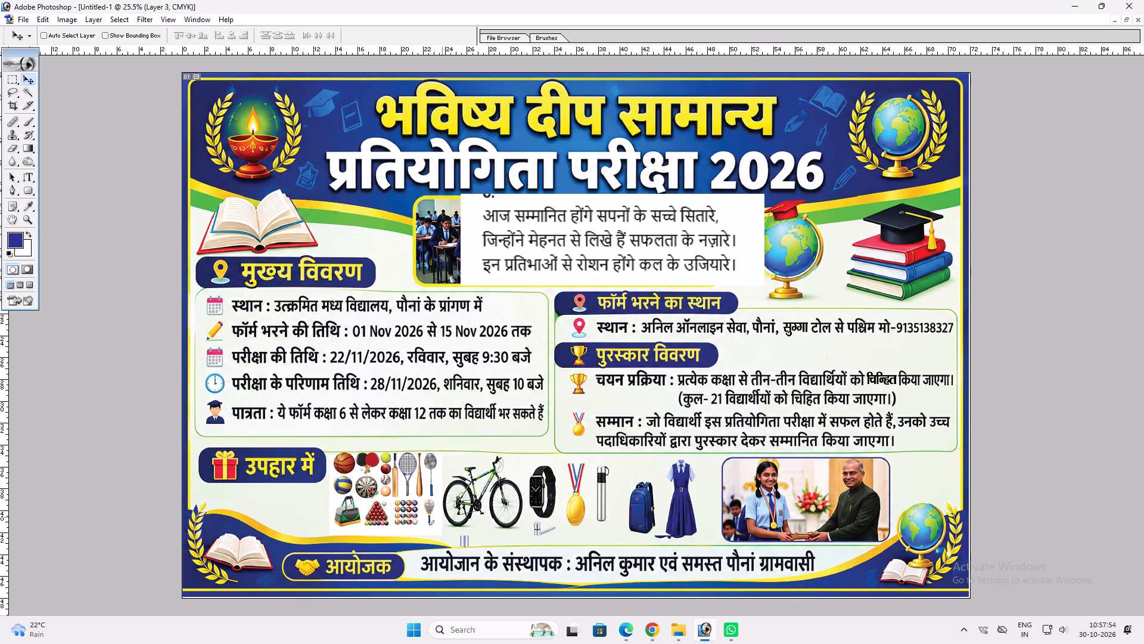
pyautogui.press('v')
pyautogui.moveTo(437, 519); pyautogui.dragTo(434, 524)
pyautogui.hotkey('ctrl', 't')
pyautogui.keyDown('shift'); pyautogui.click(440, 502); pyautogui.keyUp('shift')
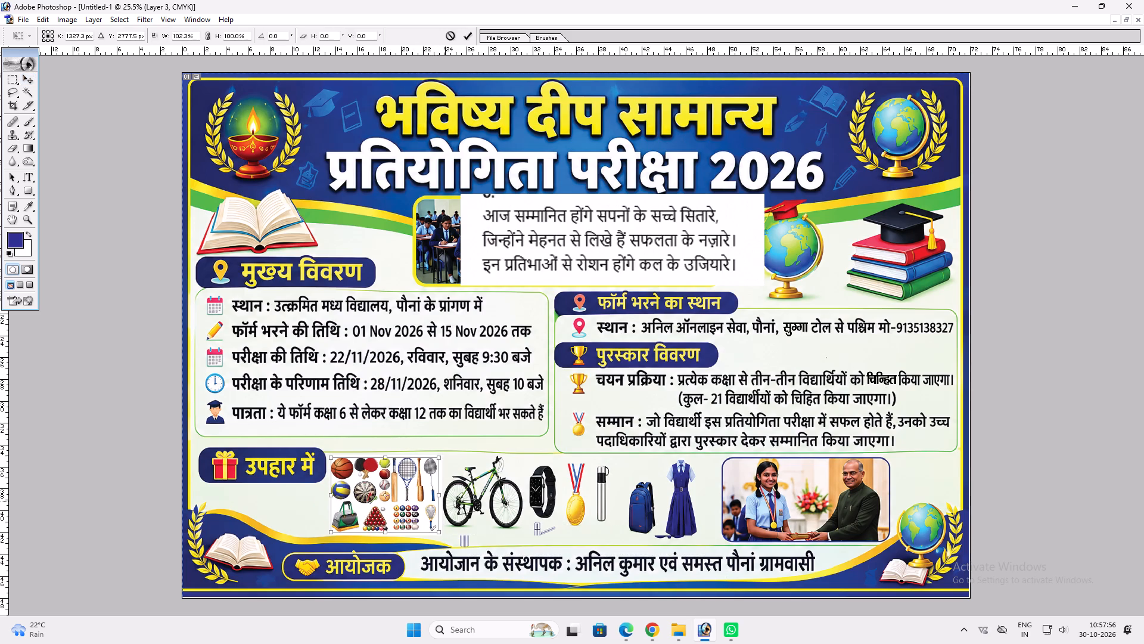
pyautogui.hotkey('shift', 'Return')
# Cover the stray picture remnant below the smartwatch by stretching a small clean background patch over it.
pyautogui.press('v')
pyautogui.keyDown('ctrl'); pyautogui.click(562, 534); pyautogui.keyUp('ctrl')
pyautogui.press('m')
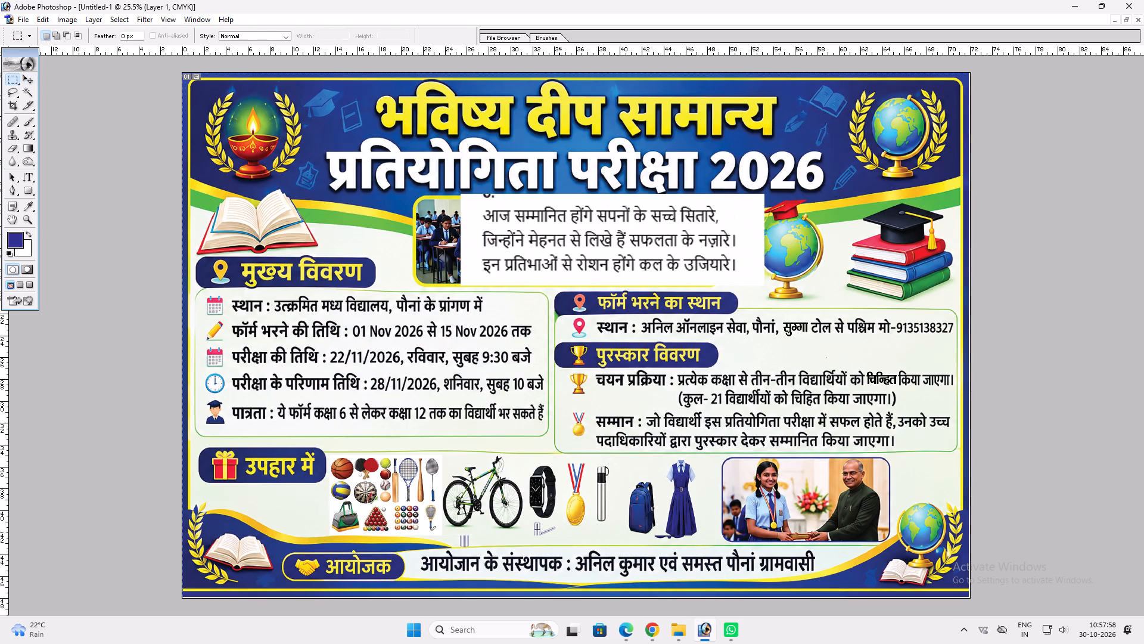
pyautogui.moveTo(561, 519); pyautogui.dragTo(563, 539)
pyautogui.hotkey('ctrl', 't')
pyautogui.moveTo(558, 528); pyautogui.dragTo(537, 532)
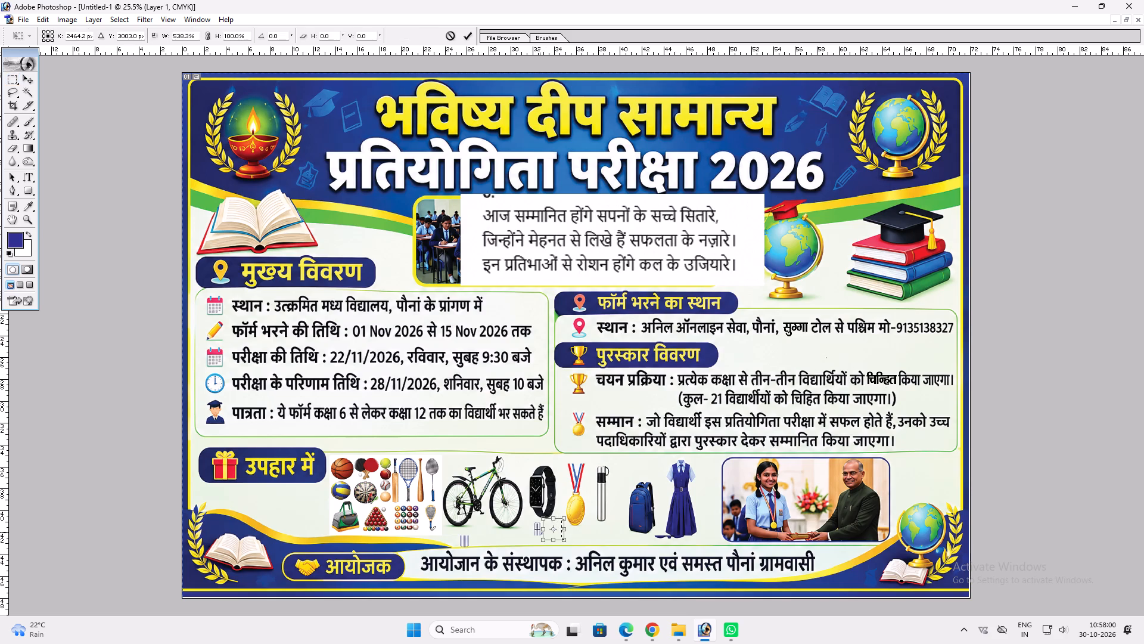
pyautogui.moveTo(537, 532); pyautogui.dragTo(528, 534)
pyautogui.press('Return')
pyautogui.hotkey('ctrl', 'd')
# Cover the remaining stray fragment below the bicycle by stretching an adjacent patch of background over it.
pyautogui.moveTo(477, 532); pyautogui.dragTo(477, 532)
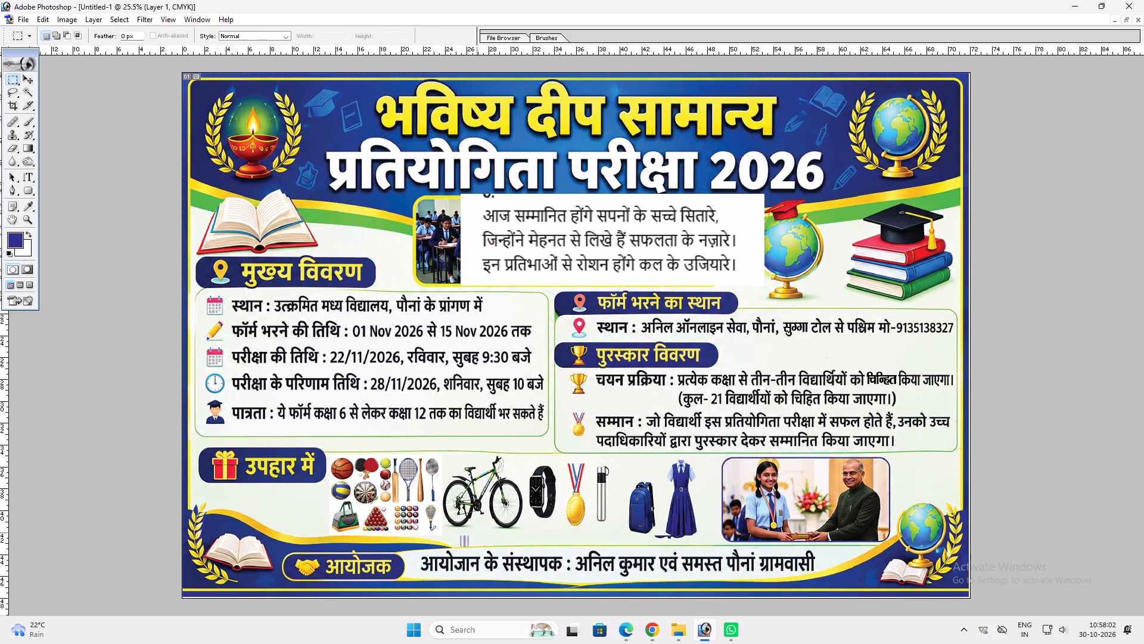
pyautogui.moveTo(477, 532); pyautogui.dragTo(484, 545)
pyautogui.hotkey('ctrl', 't')
pyautogui.moveTo(474, 541); pyautogui.dragTo(453, 540)
pyautogui.press('Return')
pyautogui.hotkey('ctrl', 'd')
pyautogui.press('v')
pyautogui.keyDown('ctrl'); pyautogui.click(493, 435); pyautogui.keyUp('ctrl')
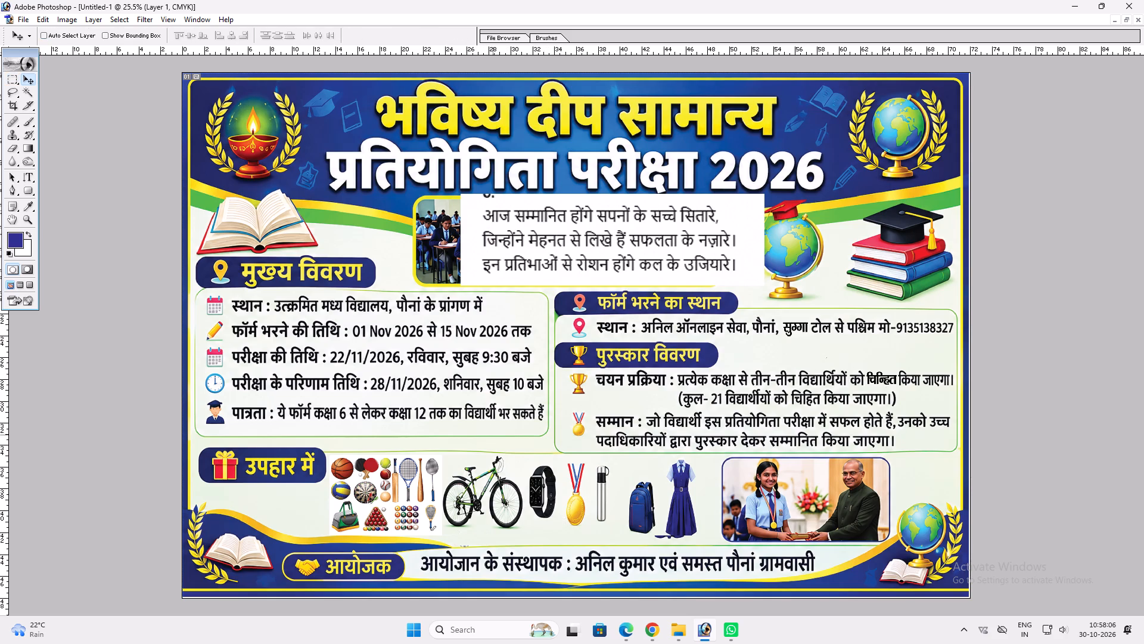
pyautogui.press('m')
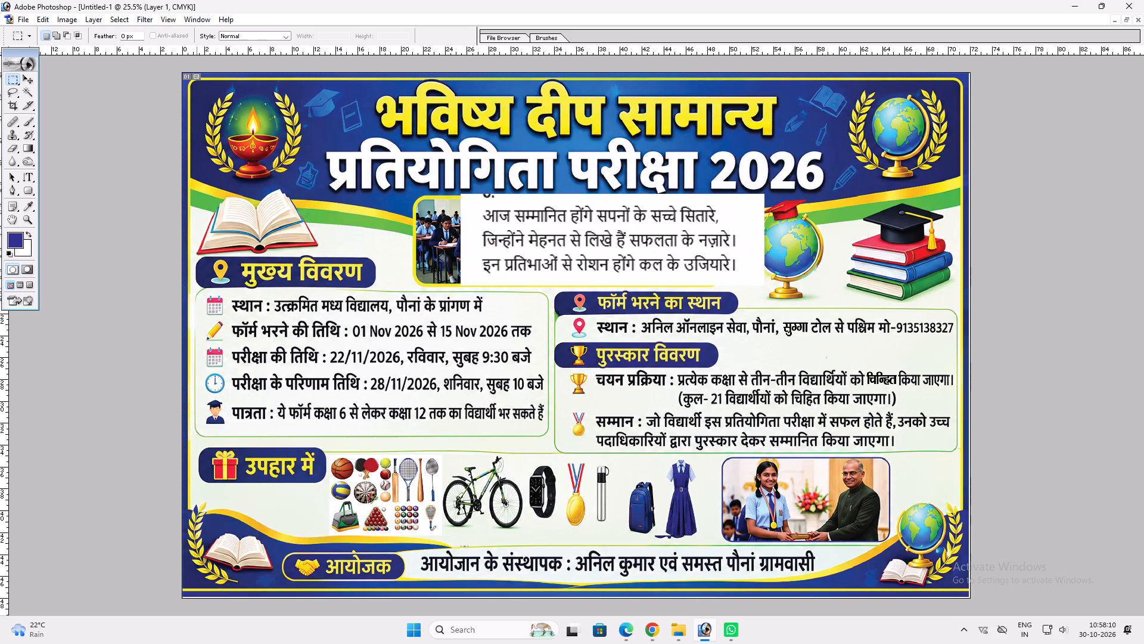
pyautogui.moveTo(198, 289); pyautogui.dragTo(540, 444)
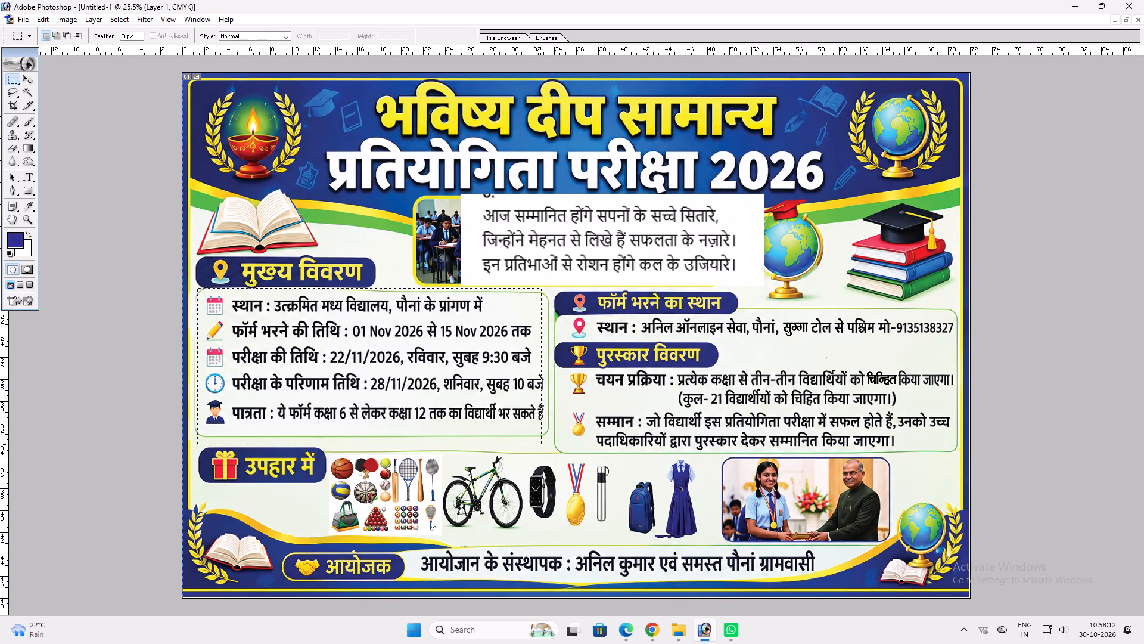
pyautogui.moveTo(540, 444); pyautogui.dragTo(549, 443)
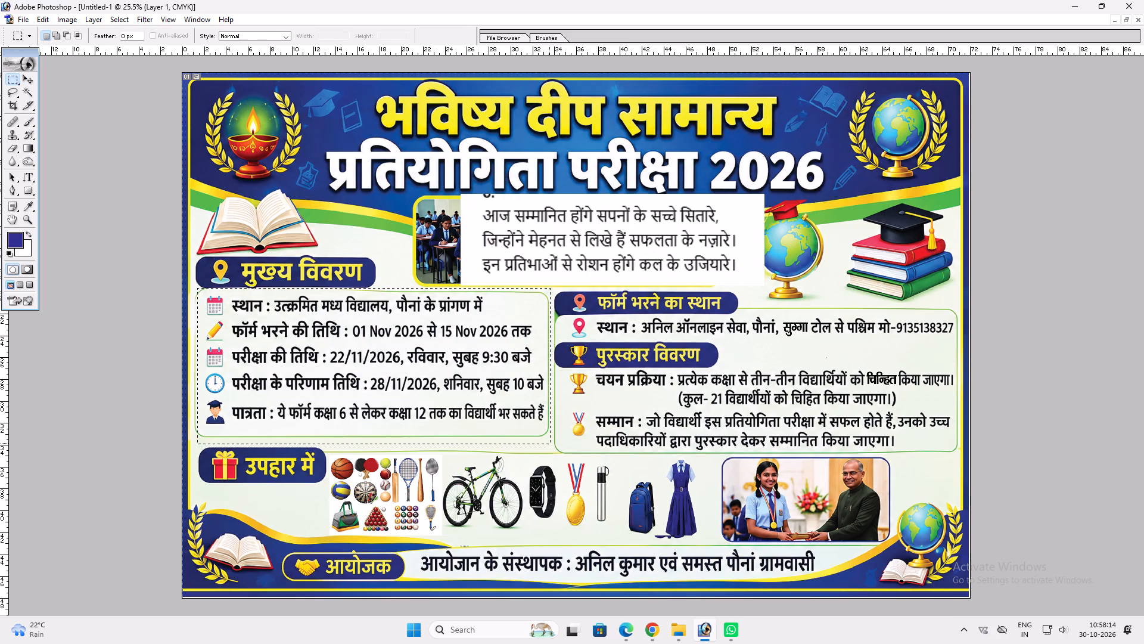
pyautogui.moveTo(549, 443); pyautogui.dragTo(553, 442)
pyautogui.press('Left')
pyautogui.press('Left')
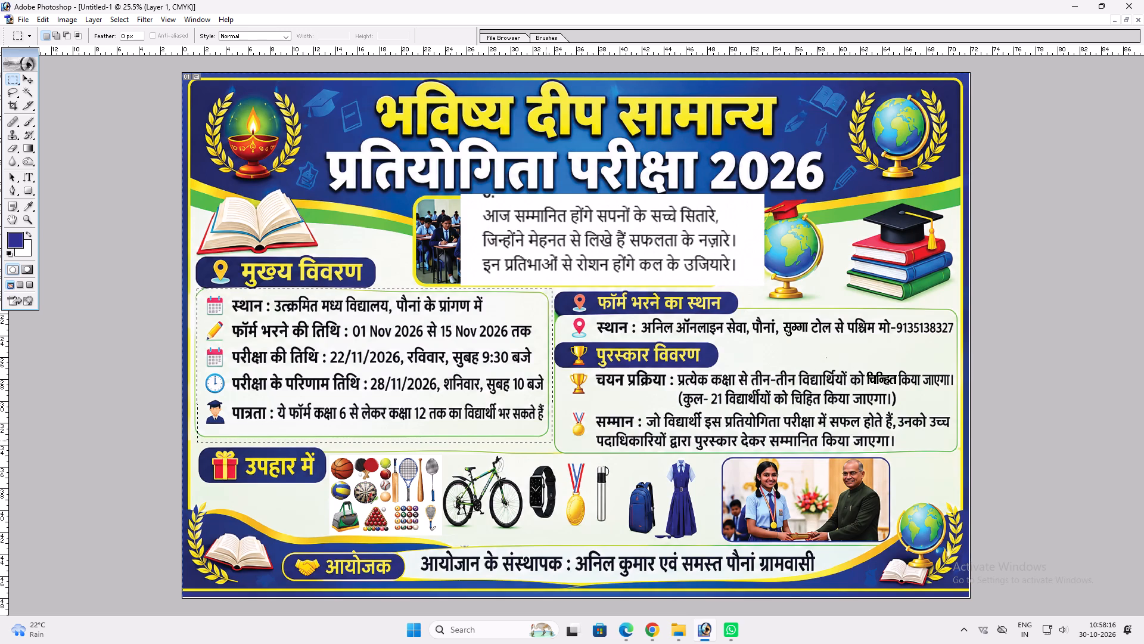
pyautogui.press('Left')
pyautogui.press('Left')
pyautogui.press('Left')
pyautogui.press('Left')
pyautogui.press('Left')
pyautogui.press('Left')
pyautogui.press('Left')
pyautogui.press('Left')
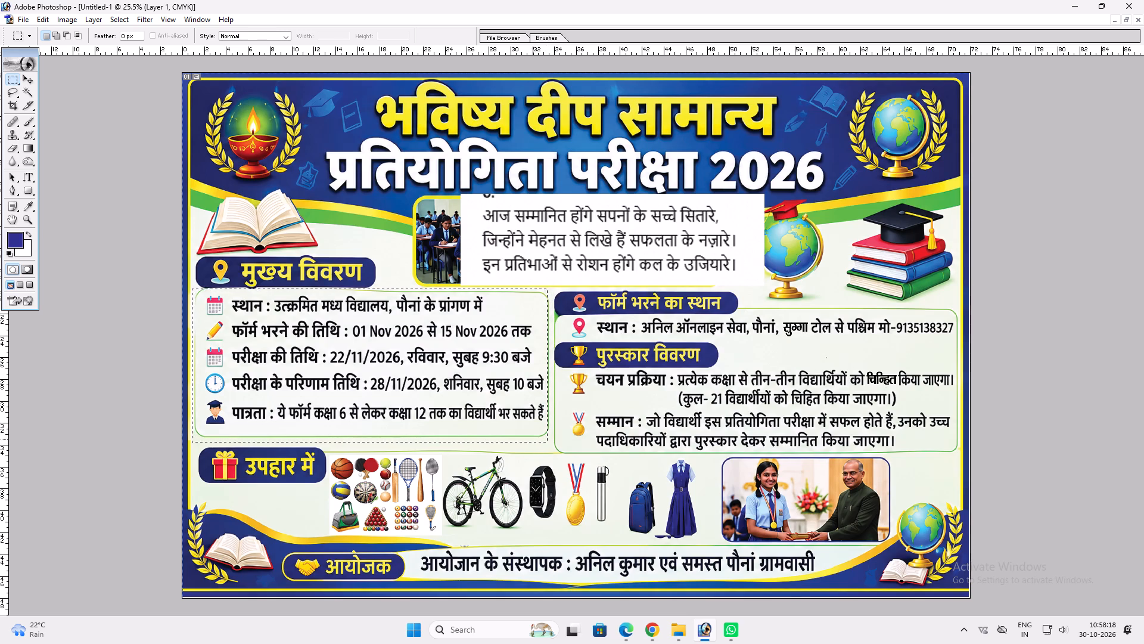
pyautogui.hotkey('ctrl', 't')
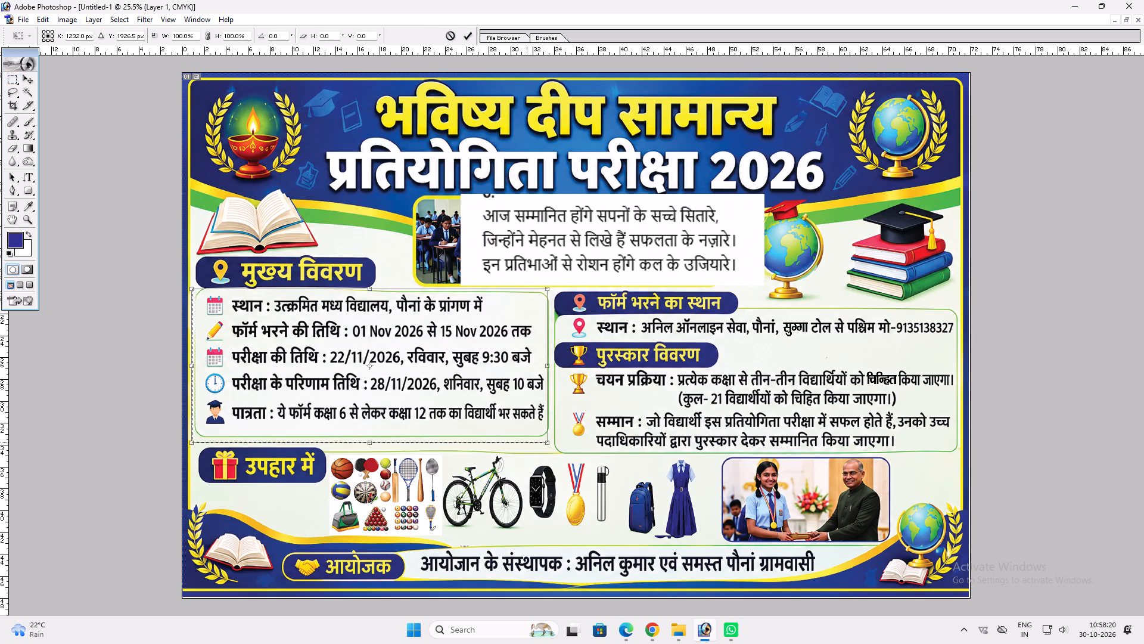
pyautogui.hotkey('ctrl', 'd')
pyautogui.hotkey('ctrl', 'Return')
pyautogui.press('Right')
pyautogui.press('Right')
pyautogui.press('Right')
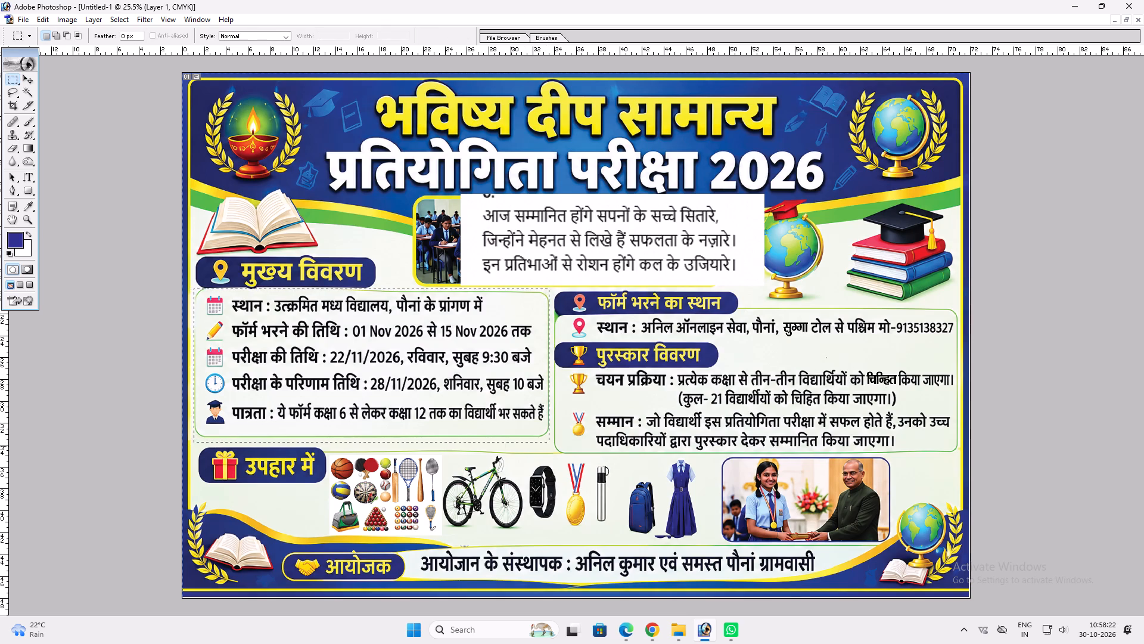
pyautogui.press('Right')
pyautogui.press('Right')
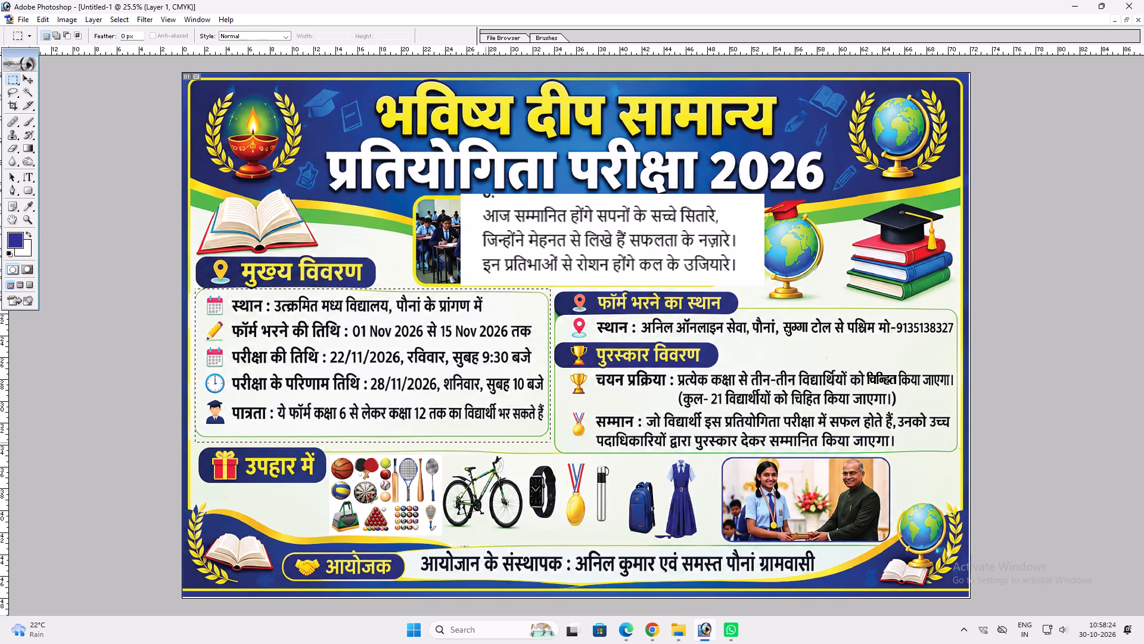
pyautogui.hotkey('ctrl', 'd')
# Select the bordered details box under मुख्य विवरण and reduce its height from the bottom, freeing space above उपहार में.
pyautogui.moveTo(192, 289); pyautogui.dragTo(444, 388)
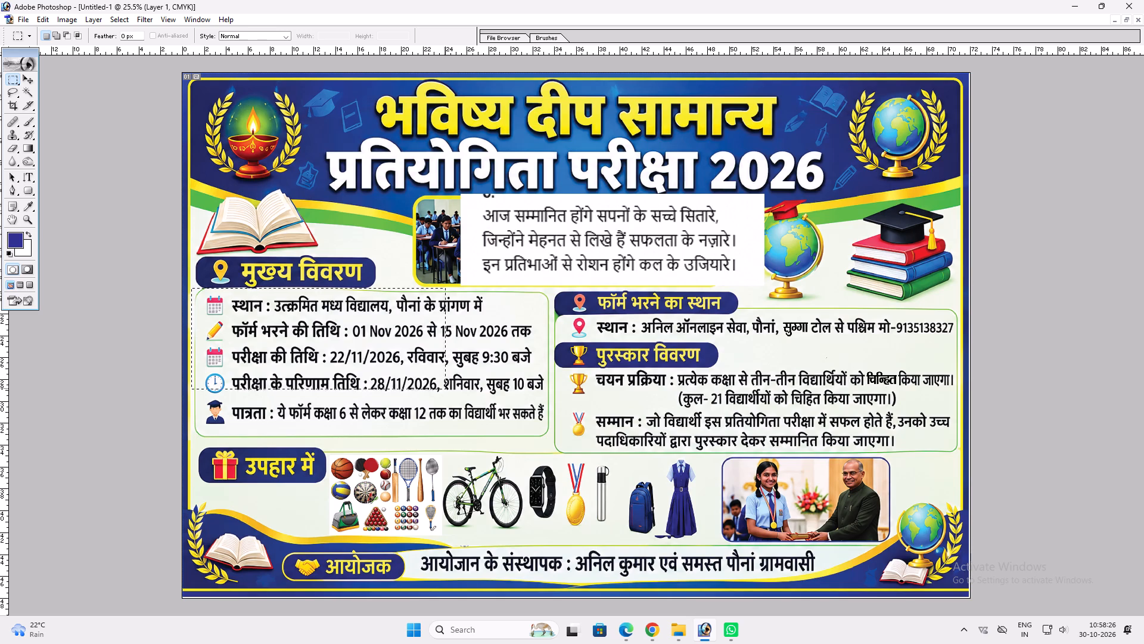
pyautogui.moveTo(444, 388); pyautogui.dragTo(550, 441)
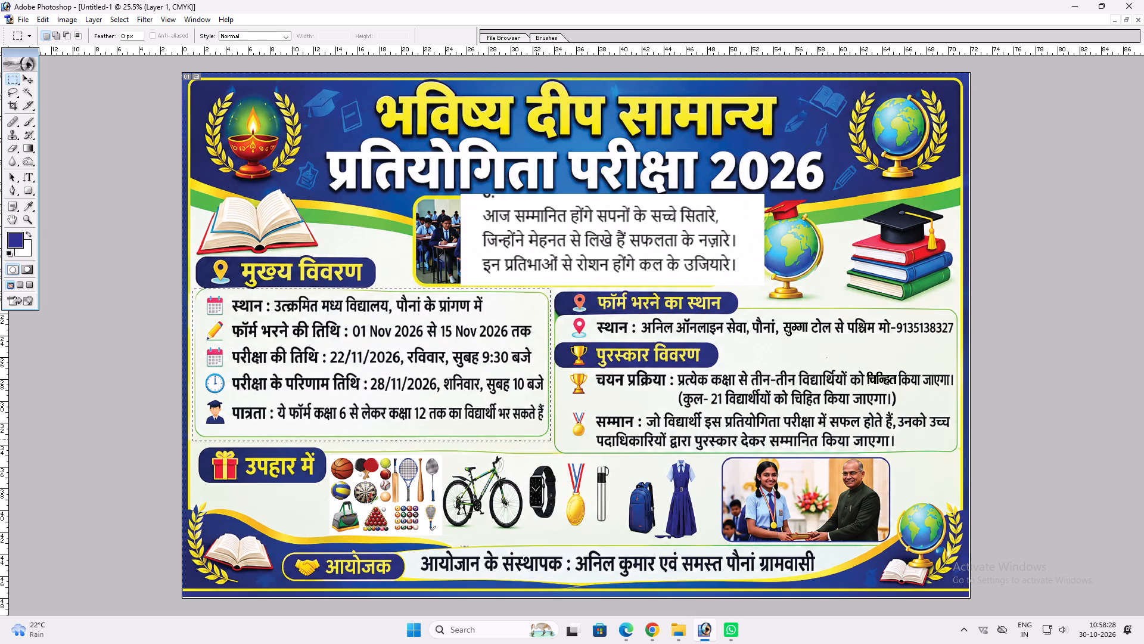
pyautogui.hotkey('ctrl', 't')
pyautogui.keyDown('shift'); pyautogui.moveTo(504, 438); pyautogui.dragTo(506, 413); pyautogui.keyUp('shift')
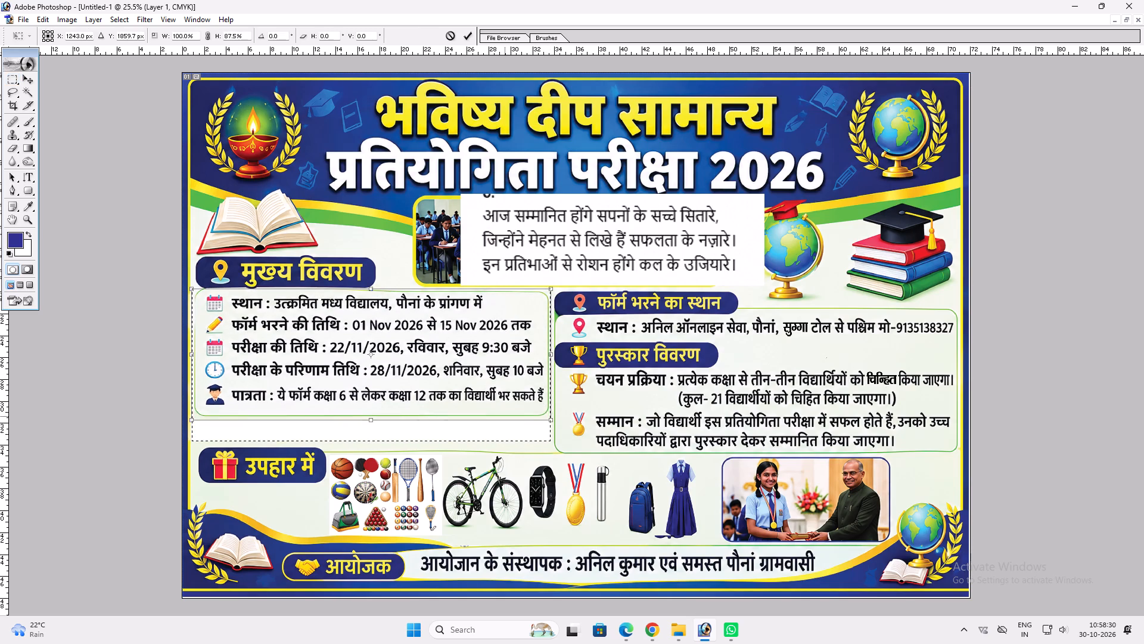
pyautogui.keyDown('shift'); pyautogui.moveTo(506, 413); pyautogui.dragTo(506, 410); pyautogui.keyUp('shift')
pyautogui.press('Return')
pyautogui.hotkey('ctrl', 'd')
# Select the bordered box under फॉर्म भरने का स्थान, including पुरस्कार विवरण, and reduce its height from the bottom to match the मुख्य विवरण box.
pyautogui.press('v')
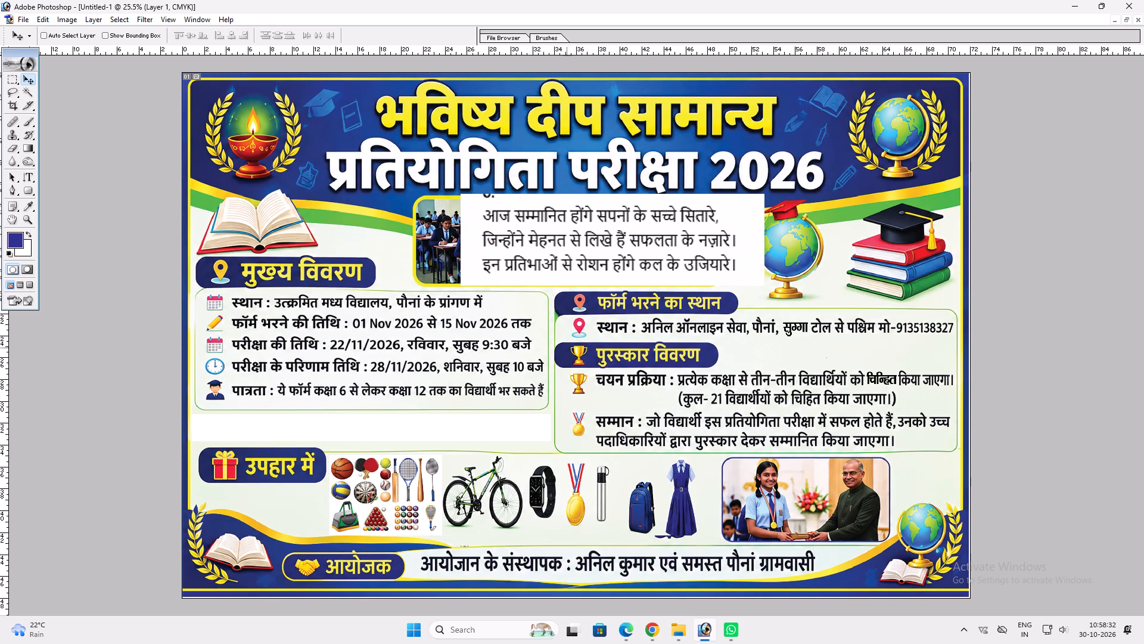
pyautogui.keyDown('ctrl'); pyautogui.click(557, 295); pyautogui.keyUp('ctrl')
pyautogui.keyDown('ctrl'); pyautogui.click(624, 406); pyautogui.keyUp('ctrl')
pyautogui.press('m')
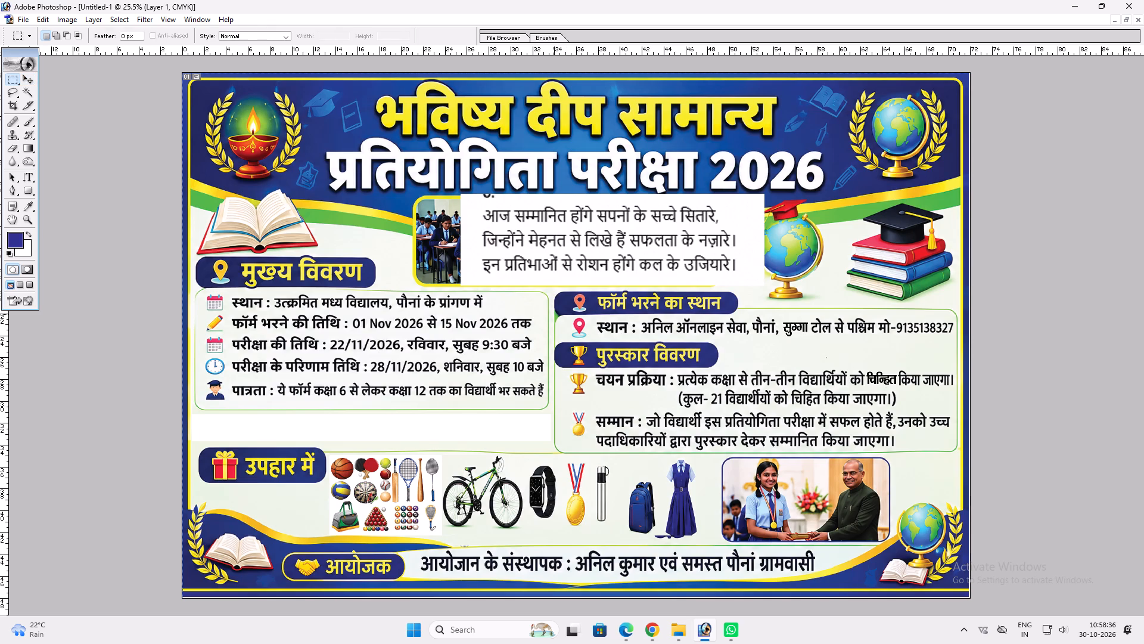
pyautogui.moveTo(553, 315); pyautogui.dragTo(952, 457)
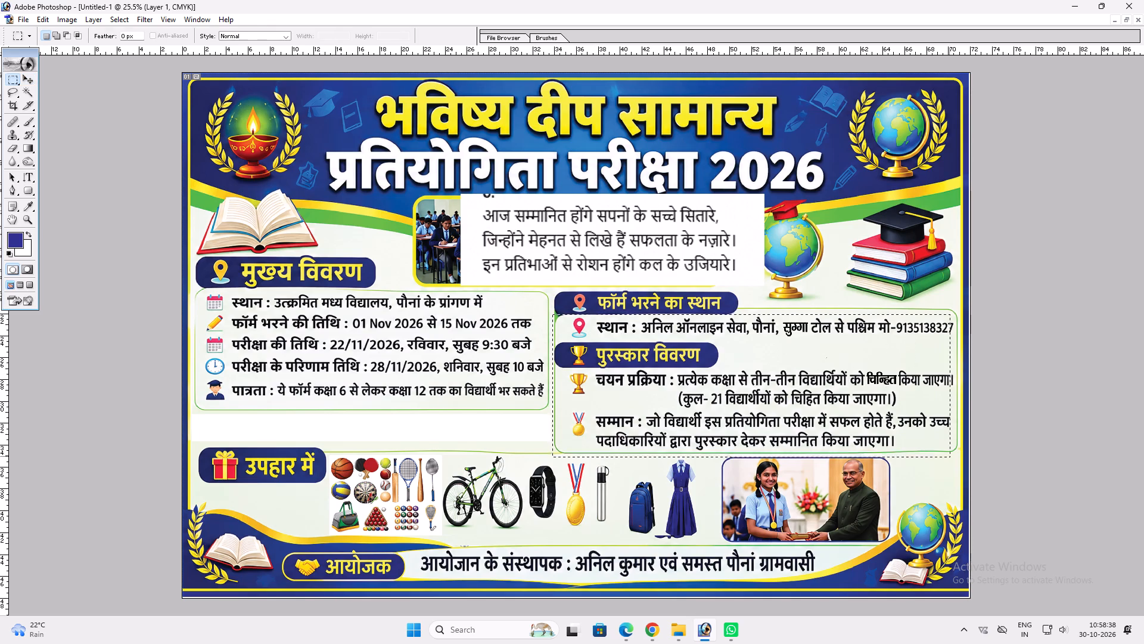
pyautogui.moveTo(952, 457); pyautogui.dragTo(959, 453)
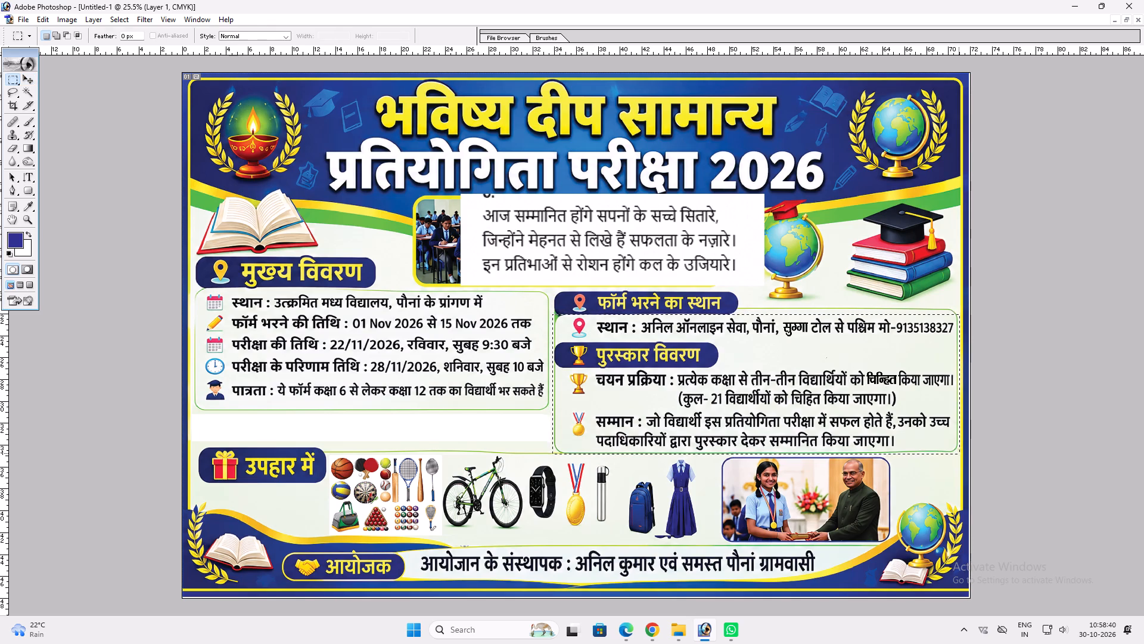
pyautogui.moveTo(959, 453); pyautogui.dragTo(959, 453)
pyautogui.hotkey('ctrl', 't')
pyautogui.keyDown('shift'); pyautogui.moveTo(930, 453); pyautogui.dragTo(928, 441); pyautogui.keyUp('shift')
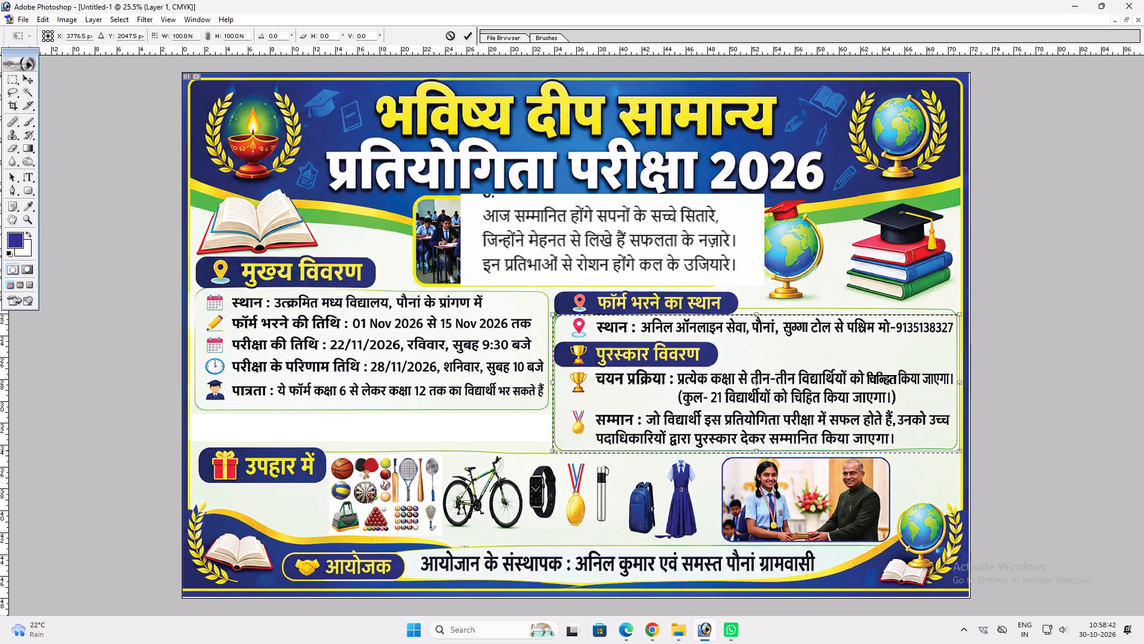
pyautogui.keyDown('shift'); pyautogui.moveTo(928, 441); pyautogui.dragTo(928, 429); pyautogui.keyUp('shift')
pyautogui.hotkey('ctrl', 'd')
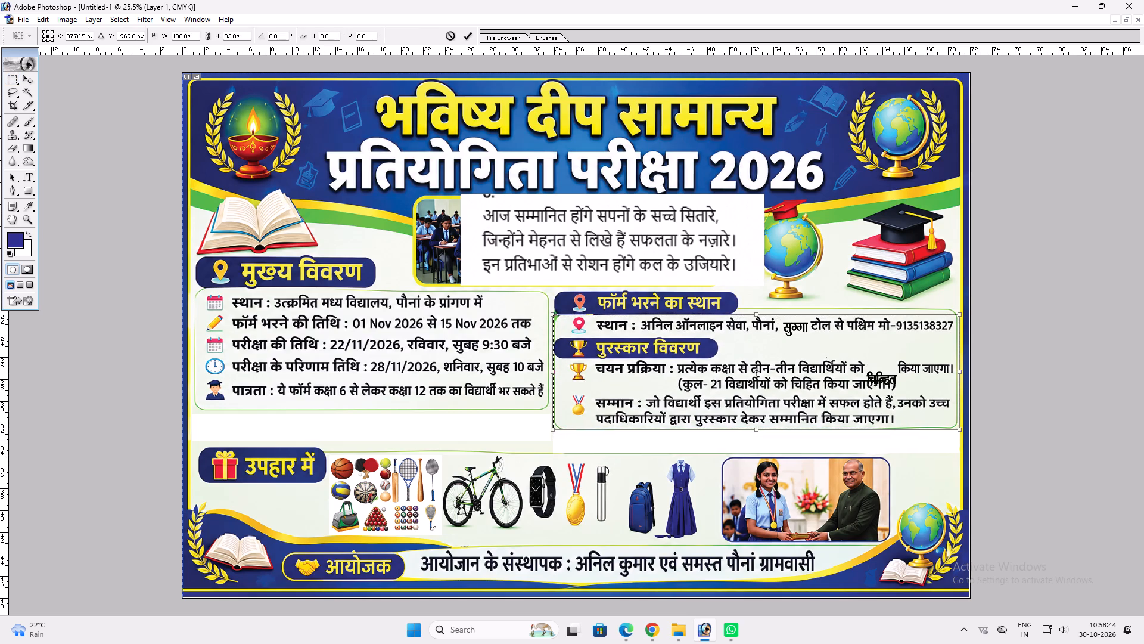
pyautogui.keyDown('shift'); pyautogui.moveTo(891, 426); pyautogui.dragTo(889, 410); pyautogui.keyUp('shift')
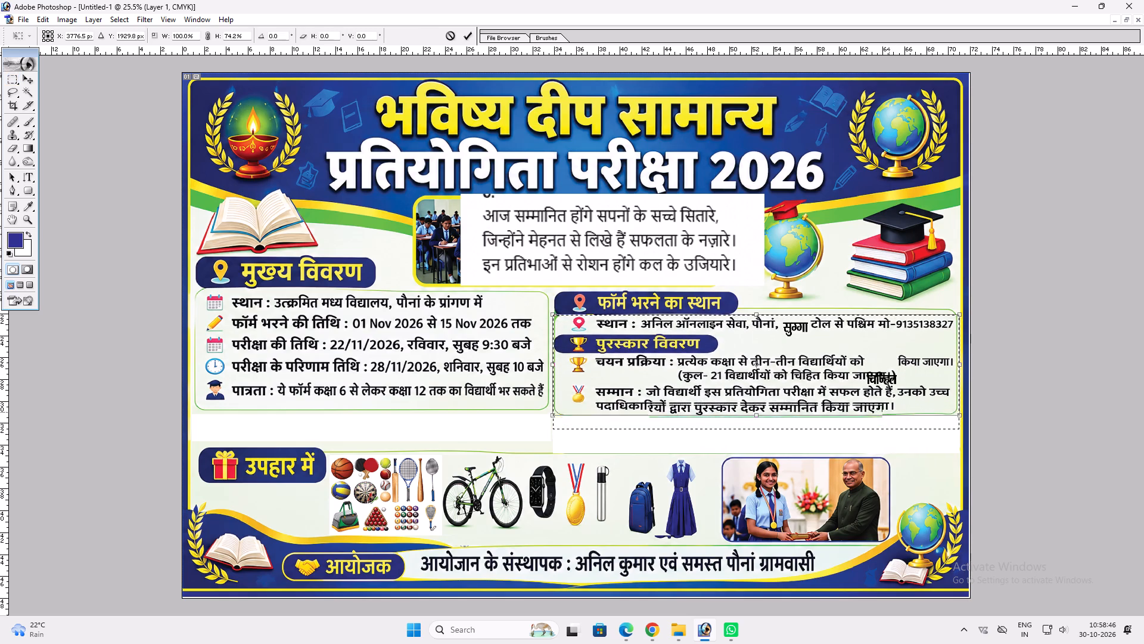
pyautogui.keyDown('shift'); pyautogui.moveTo(889, 410); pyautogui.dragTo(887, 407); pyautogui.keyUp('shift')
pyautogui.press('Return')
pyautogui.hotkey('ctrl', 'd')
# Move the separate word चिन्हित up into its gap in the चयन प्रक्रिया line.
pyautogui.press('v')
pyautogui.keyDown('ctrl'); pyautogui.click(896, 377); pyautogui.keyUp('ctrl')
pyautogui.moveTo(893, 377); pyautogui.dragTo(893, 360)
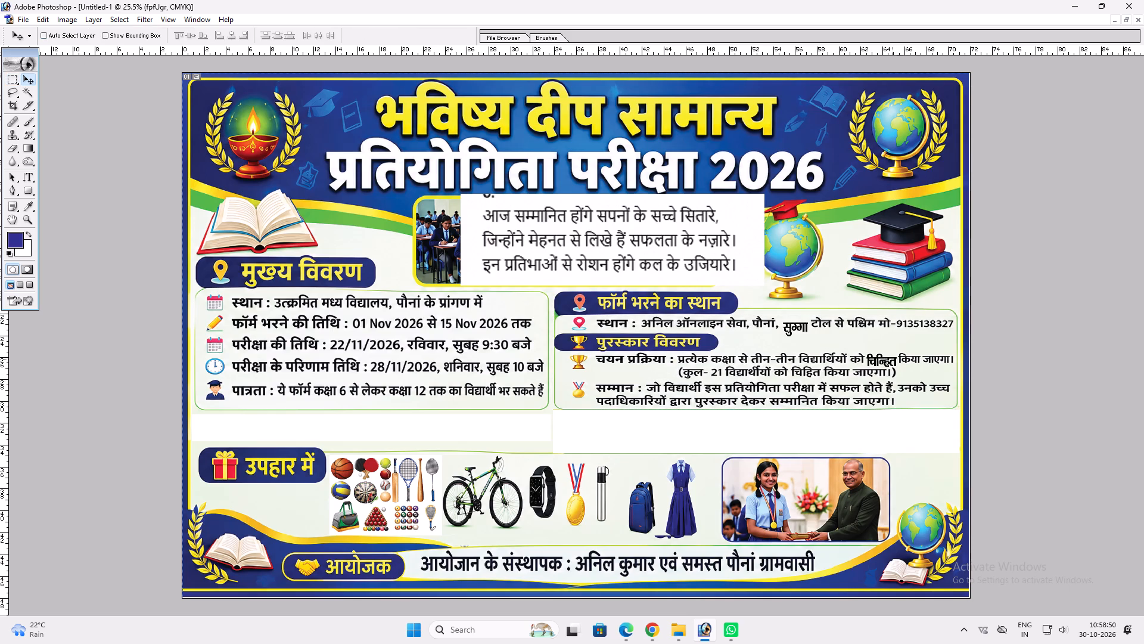
pyautogui.moveTo(893, 360); pyautogui.dragTo(893, 358)
# Move the separate word सुग्गा up into the form-location line and reduce its height to about 87% to match the neighbouring text.
pyautogui.keyDown('ctrl'); pyautogui.doubleClick(807, 323); pyautogui.keyUp('ctrl')
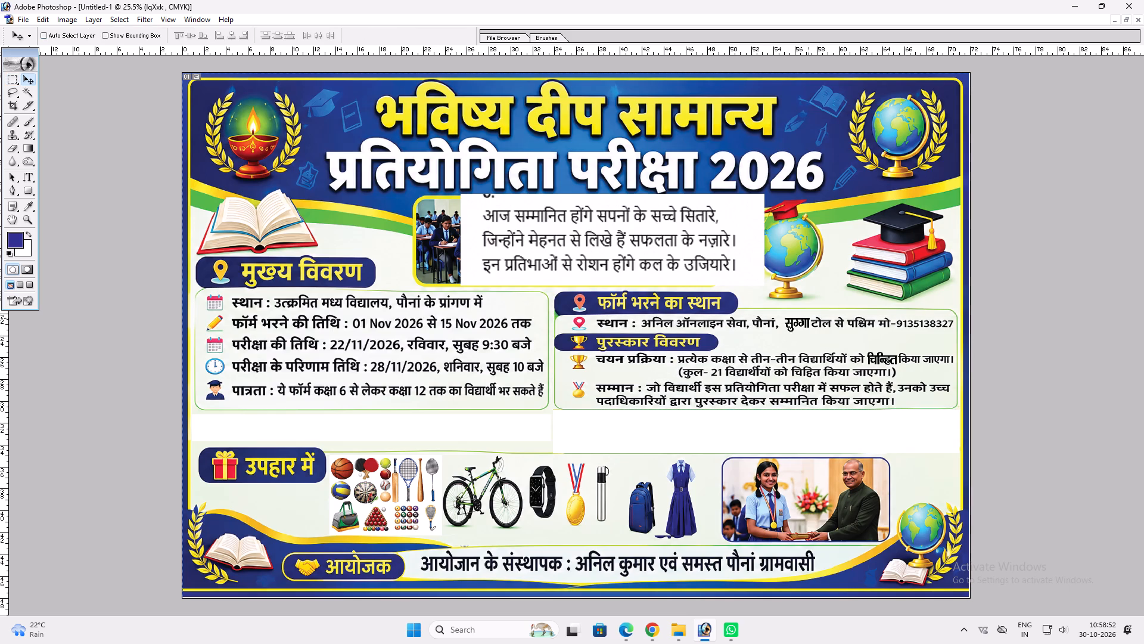
pyautogui.hotkey('ctrl', 't')
pyautogui.keyDown('shift'); pyautogui.click(795, 330); pyautogui.keyUp('shift')
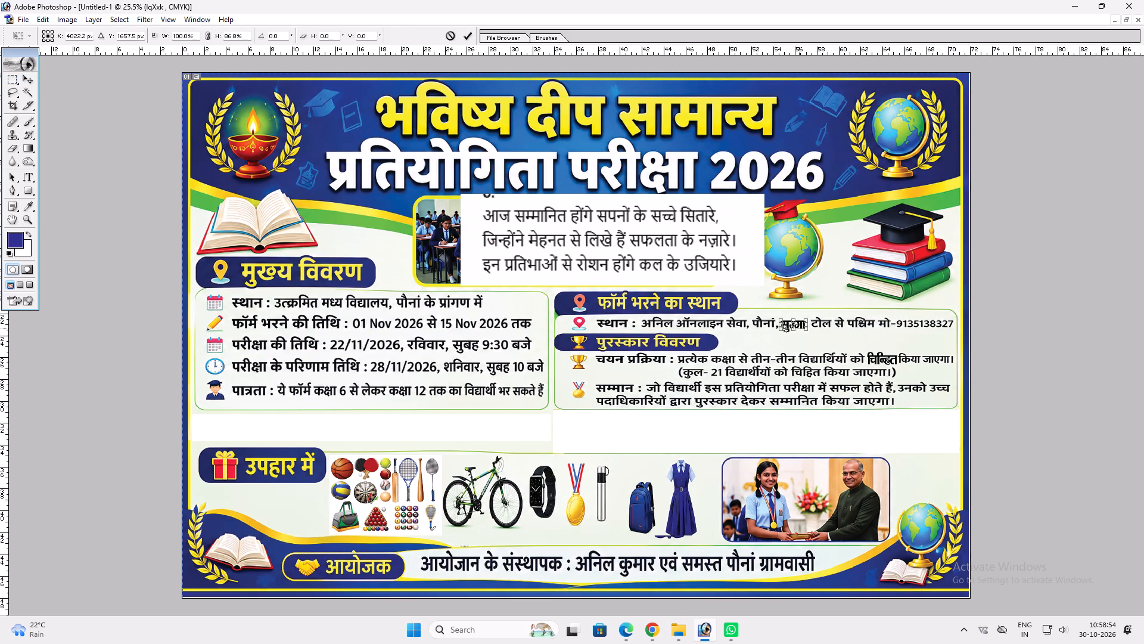
pyautogui.hotkey('shift', 'Return')
pyautogui.press('v')
pyautogui.press('Up')
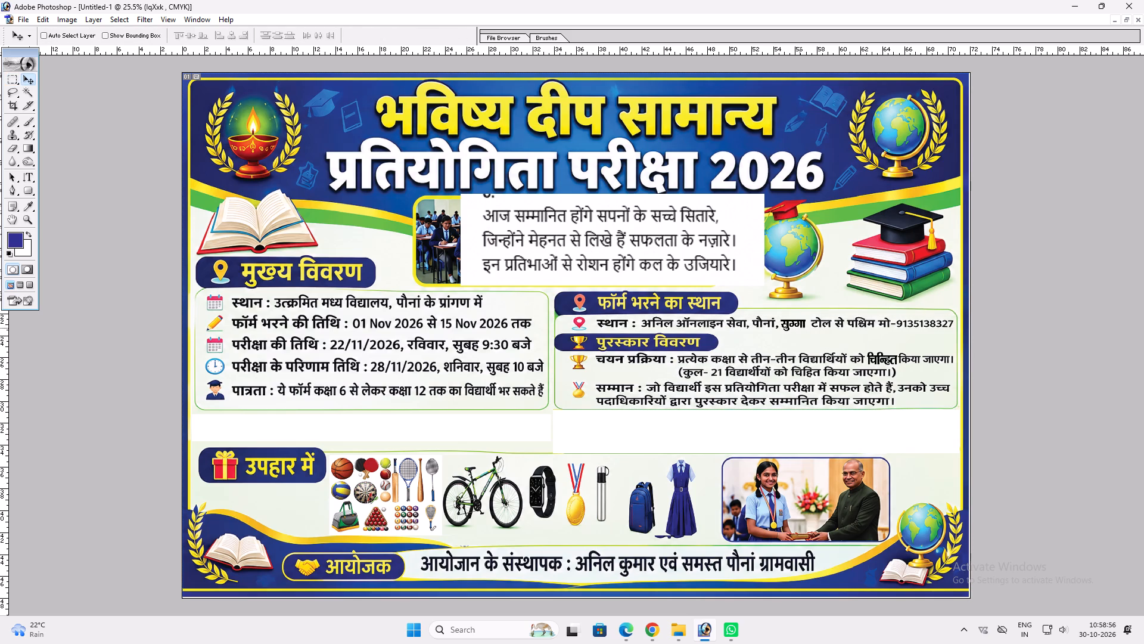
# Scale down the word चिन्हित slightly and align it between को and किया in the चयन प्रक्रिया line.
pyautogui.keyDown('ctrl'); pyautogui.doubleClick(869, 358); pyautogui.keyUp('ctrl')
pyautogui.press('z')
pyautogui.moveTo(837, 335); pyautogui.dragTo(1027, 433)
pyautogui.hotkey('ctrl', 't')
pyautogui.keyDown('shift'); pyautogui.moveTo(719, 213); pyautogui.dragTo(713, 208); pyautogui.keyUp('shift')
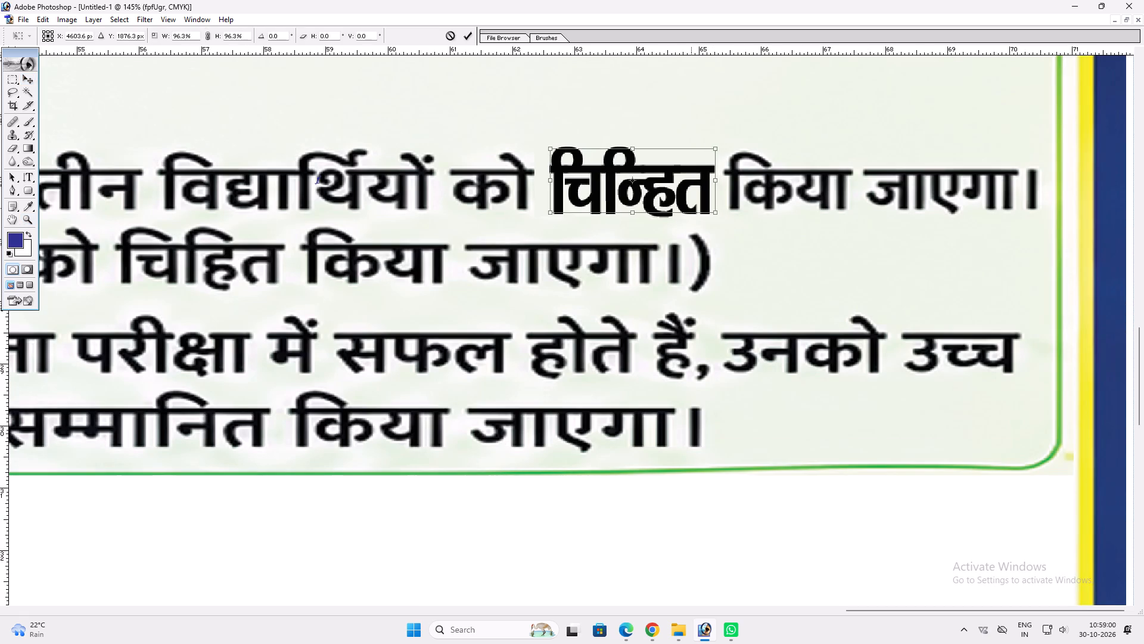
pyautogui.keyDown('shift'); pyautogui.moveTo(691, 208); pyautogui.dragTo(695, 200); pyautogui.keyUp('shift')
pyautogui.hotkey('shift', 'Return')
pyautogui.moveTo(692, 199); pyautogui.dragTo(691, 207)
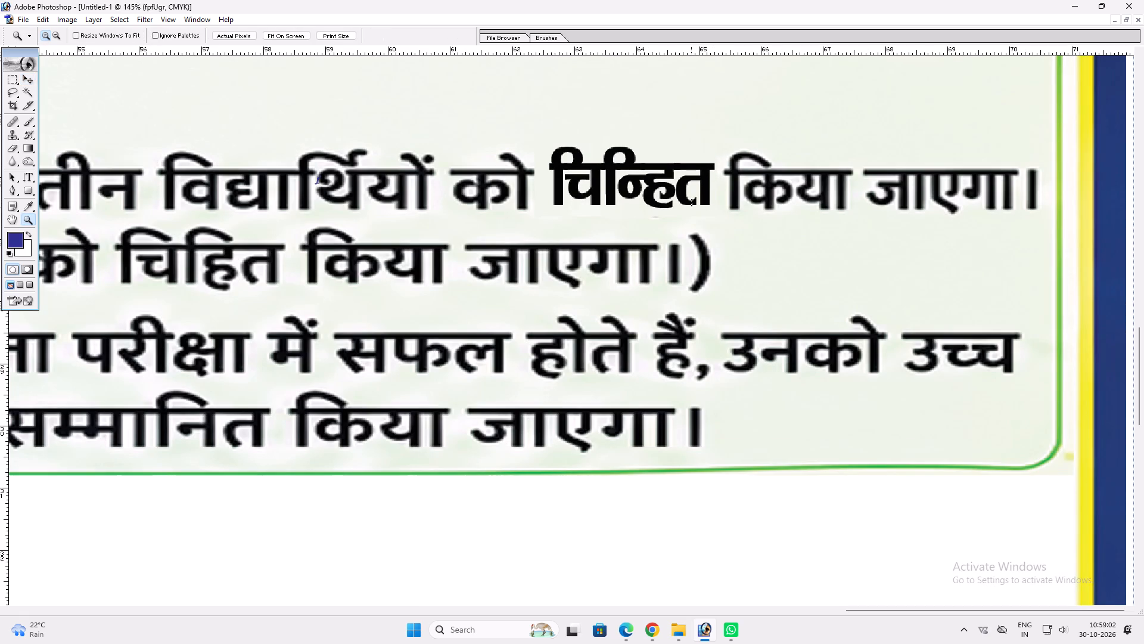
pyautogui.moveTo(691, 207); pyautogui.dragTo(693, 246)
pyautogui.press('space')
pyautogui.hotkey('ctrl', '-')
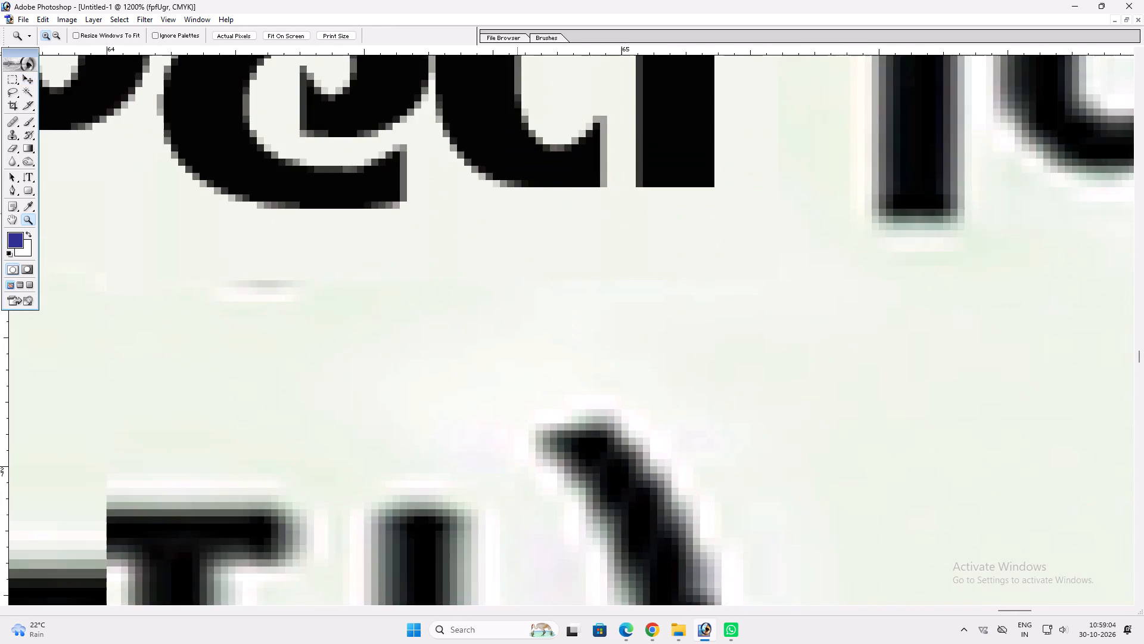
pyautogui.hotkey('ctrl', '-')
pyautogui.hotkey('ctrl', '-')
pyautogui.hotkey('ctrl', '-')
pyautogui.hotkey('ctrl', '-')
pyautogui.hotkey('ctrl', '-')
pyautogui.hotkey('ctrl', '-')
pyautogui.hotkey('ctrl', '-')
pyautogui.hotkey('ctrl', '-')
pyautogui.press('v')
pyautogui.press('v')
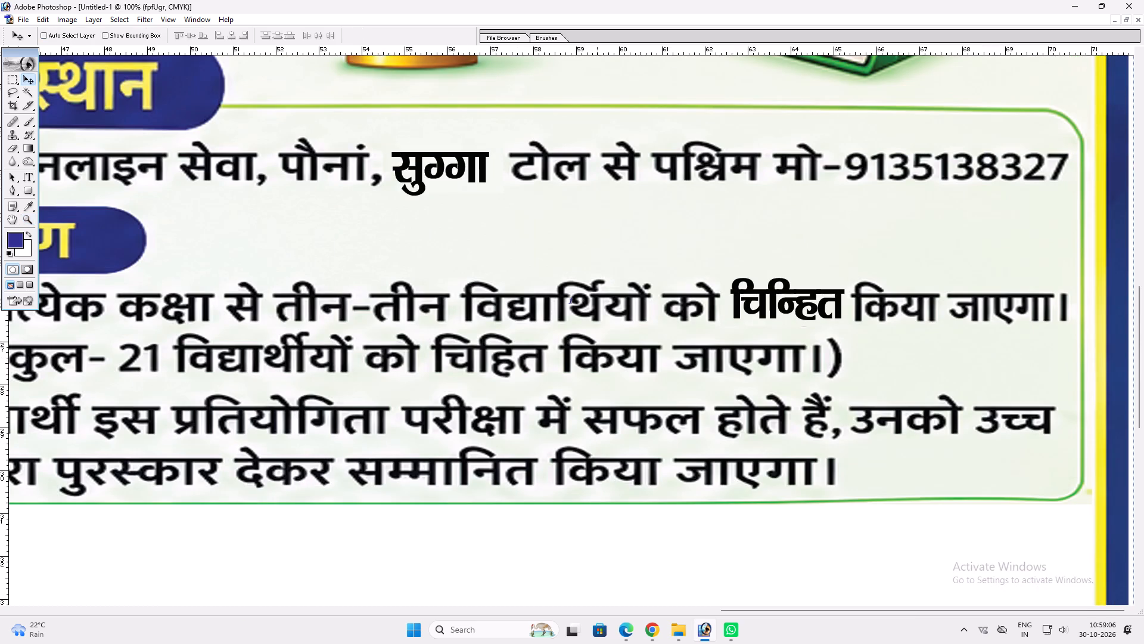
pyautogui.moveTo(450, 196); pyautogui.dragTo(455, 198)
pyautogui.moveTo(745, 289); pyautogui.dragTo(736, 292)
pyautogui.hotkey('ctrl', 't')
pyautogui.keyDown('shift'); pyautogui.moveTo(771, 322); pyautogui.dragTo(781, 320); pyautogui.keyUp('shift')
pyautogui.keyDown('shift'); pyautogui.moveTo(841, 309); pyautogui.dragTo(845, 308); pyautogui.keyUp('shift')
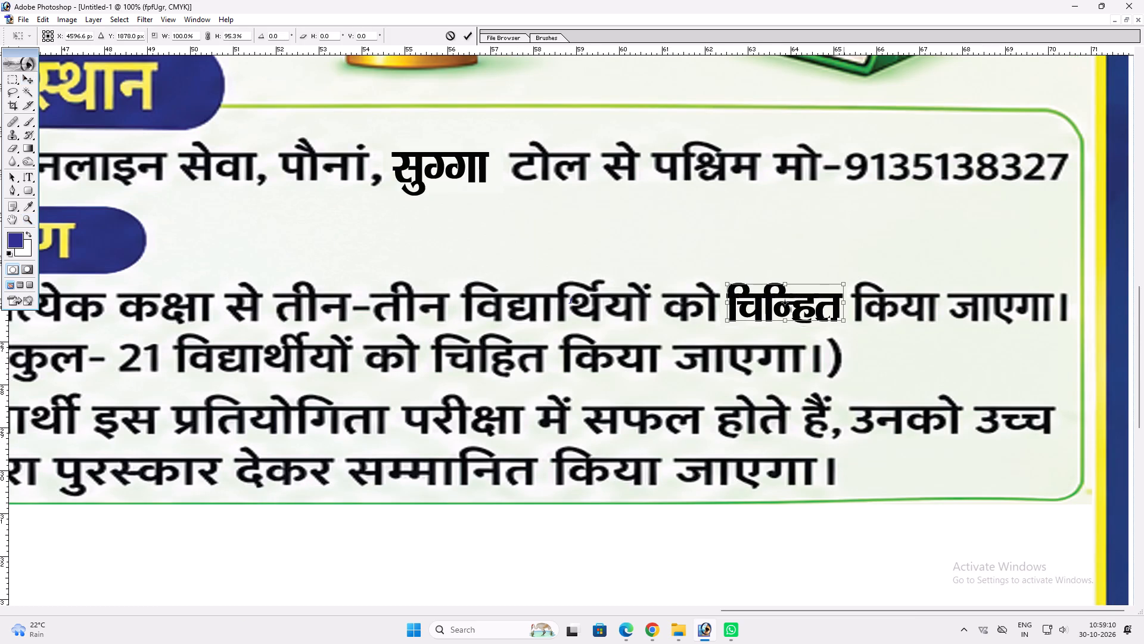
pyautogui.keyDown('shift'); pyautogui.moveTo(845, 308); pyautogui.dragTo(847, 308); pyautogui.keyUp('shift')
pyautogui.hotkey('shift', 'Return')
pyautogui.press('v')
# Move the चिन्हित text layer out of the चयन प्रक्रिया line into the blank white band above the gifts row.
pyautogui.press('space')
pyautogui.moveTo(651, 323); pyautogui.dragTo(678, 332, button='right')
pyautogui.click(695, 336)
pyautogui.press('v')
pyautogui.hotkey('ctrl', '+')
pyautogui.press('space')
pyautogui.press('space')
pyautogui.press('space')
pyautogui.press('space')
pyautogui.press('space')
pyautogui.press('space')
pyautogui.press('space')
pyautogui.press('space')
pyautogui.press('space')
pyautogui.press('space')
pyautogui.press('space')
pyautogui.press('space')
pyautogui.press('space')
pyautogui.press('space')
pyautogui.press('space')
pyautogui.press('space')
pyautogui.press('space')
pyautogui.press('space')
pyautogui.press('space')
pyautogui.press('space')
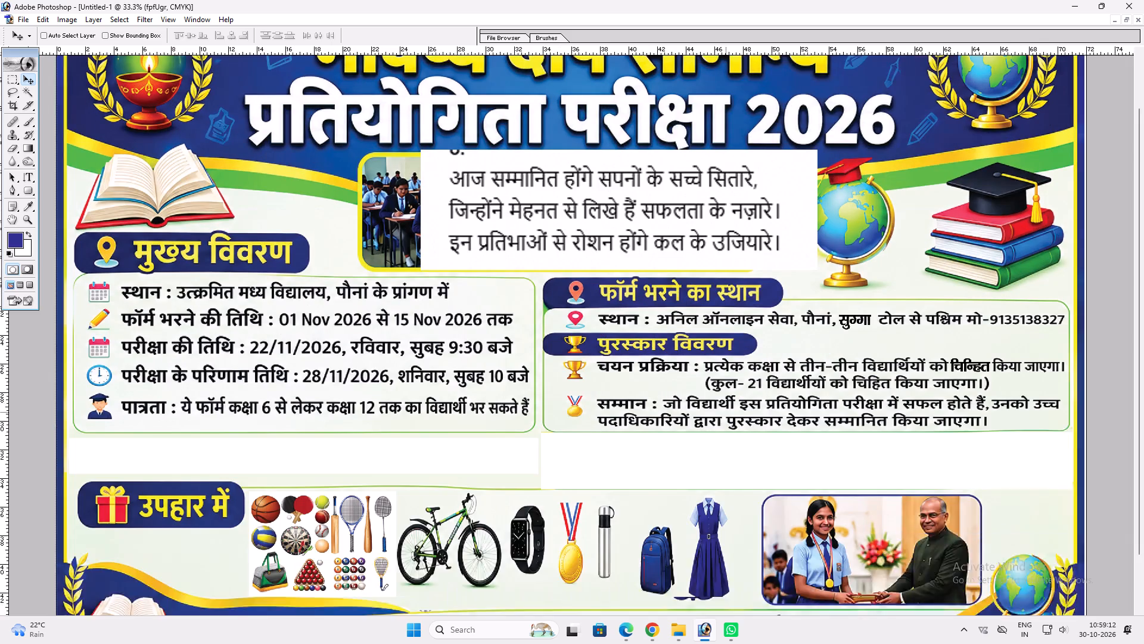
pyautogui.moveTo(714, 465); pyautogui.dragTo(726, 521)
pyautogui.moveTo(643, 506); pyautogui.dragTo(643, 442)
pyautogui.press('v')
pyautogui.moveTo(862, 314); pyautogui.dragTo(643, 441)
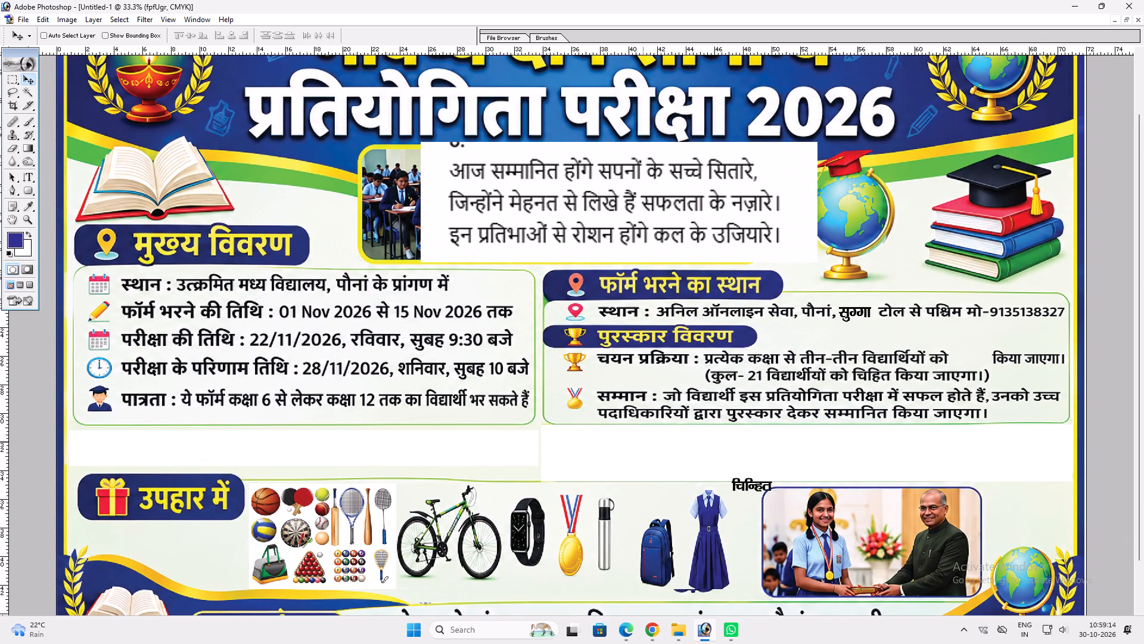
pyautogui.moveTo(643, 441); pyautogui.dragTo(503, 407)
# Replace the moved text with the slogan's first line, आज सम्मानित होंगे सपनों के सच्चे सितारे, ending with a comma.
pyautogui.press('t')
pyautogui.click(600, 456)
pyautogui.hotkey('ctrl', 'a')
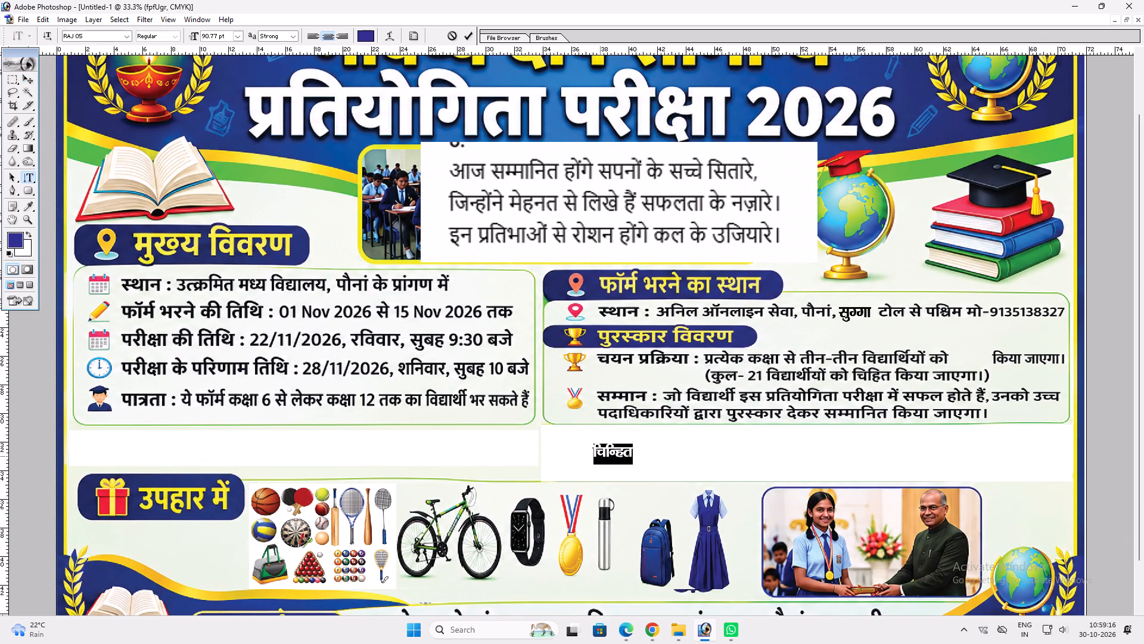
pyautogui.write('vkr')
pyautogui.press('BackSpace')
pyautogui.write('t')
pyautogui.press('space')
pyautogui.write('lEEk')
pyautogui.write('kfur gksaxxs')
pyautogui.press('BackSpace')
pyautogui.press('BackSpace')
pyautogui.write('sa')
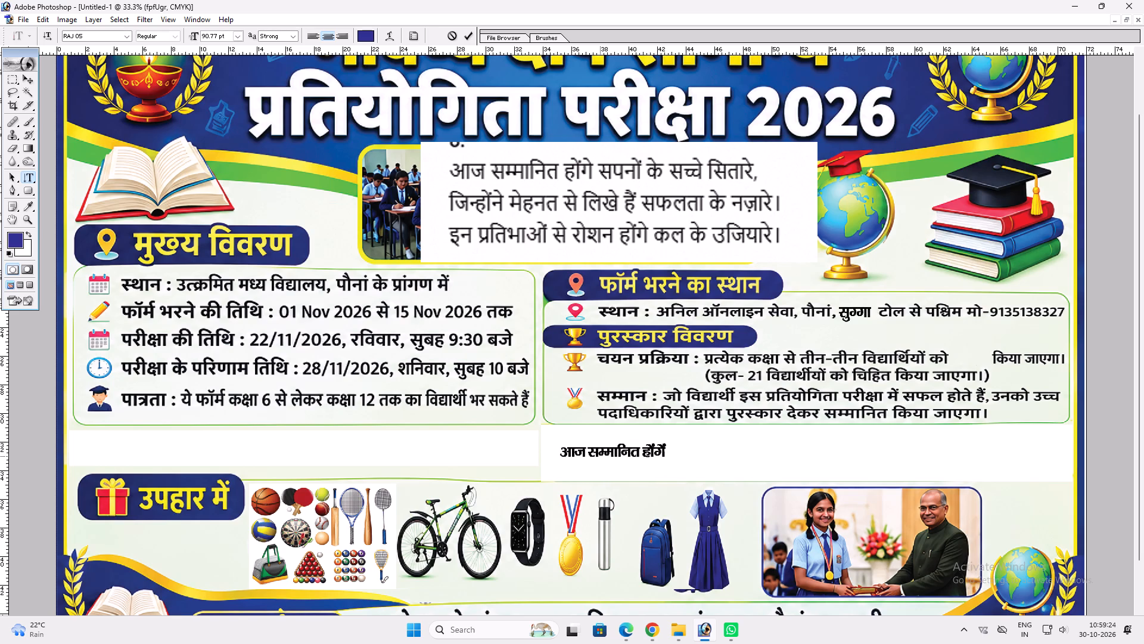
pyautogui.press('space')
pyautogui.write('liuksa')
pyautogui.press('space')
pyautogui.write('ds lPps')
pyautogui.press('space')
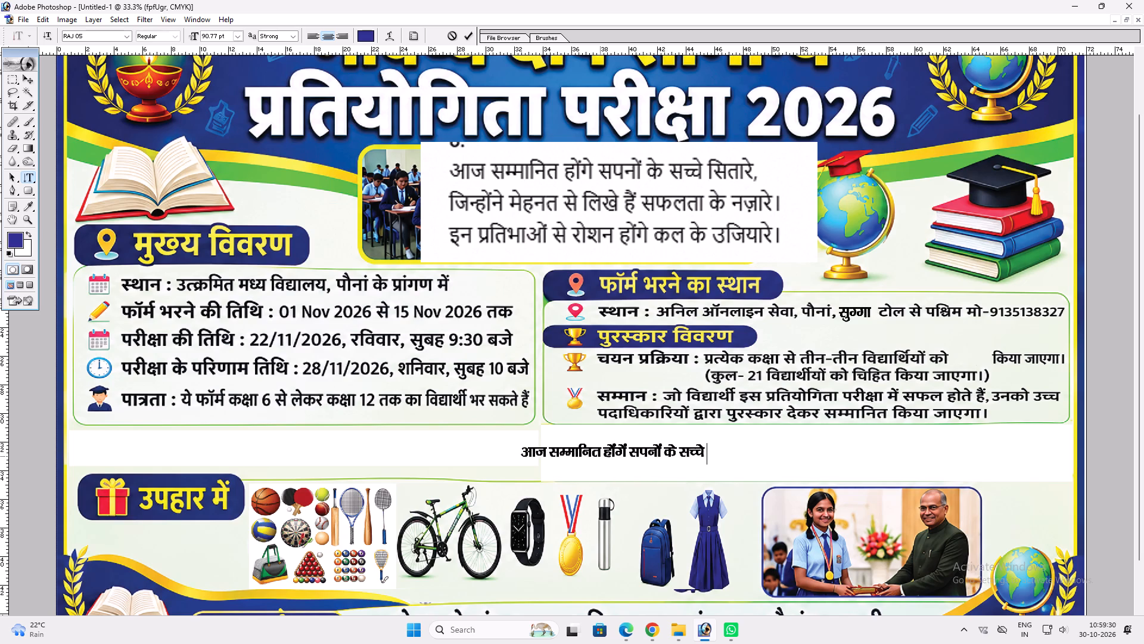
pyautogui.write('flrkjs')
pyautogui.press('space')
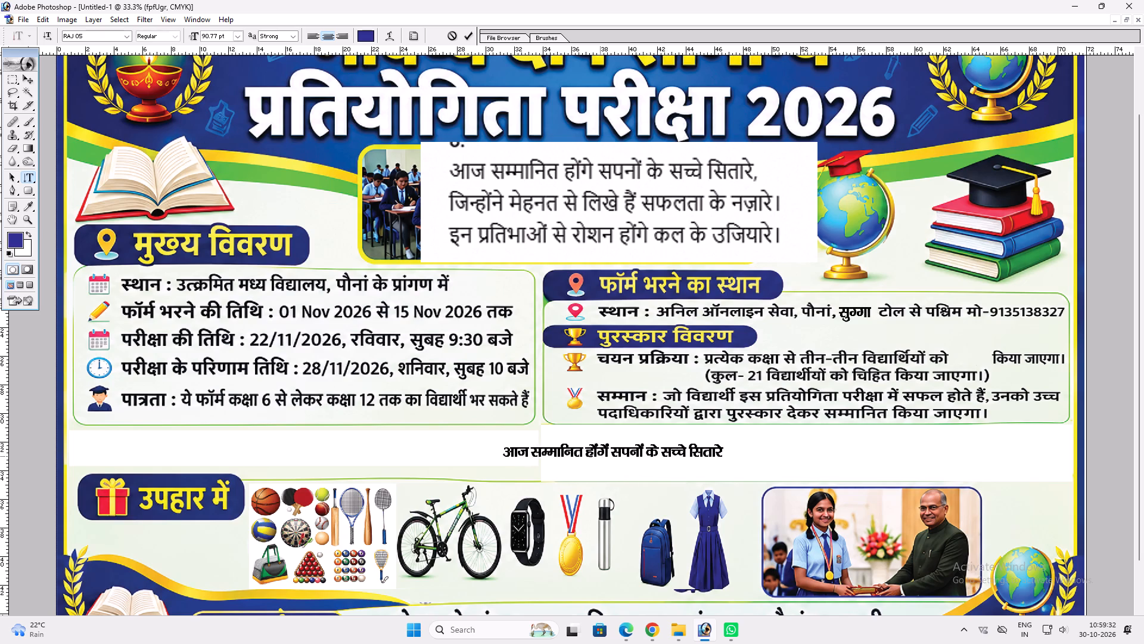
pyautogui.press('BackSpace')
pyautogui.write(']')
# Continue the slogan on the same line with जिन्होंने मेहनत से लिखे हैं सफलता के नजारे ।.
pyautogui.press('space')
pyautogui.write('fu')
pyautogui.press('BackSpace')
pyautogui.press('t')
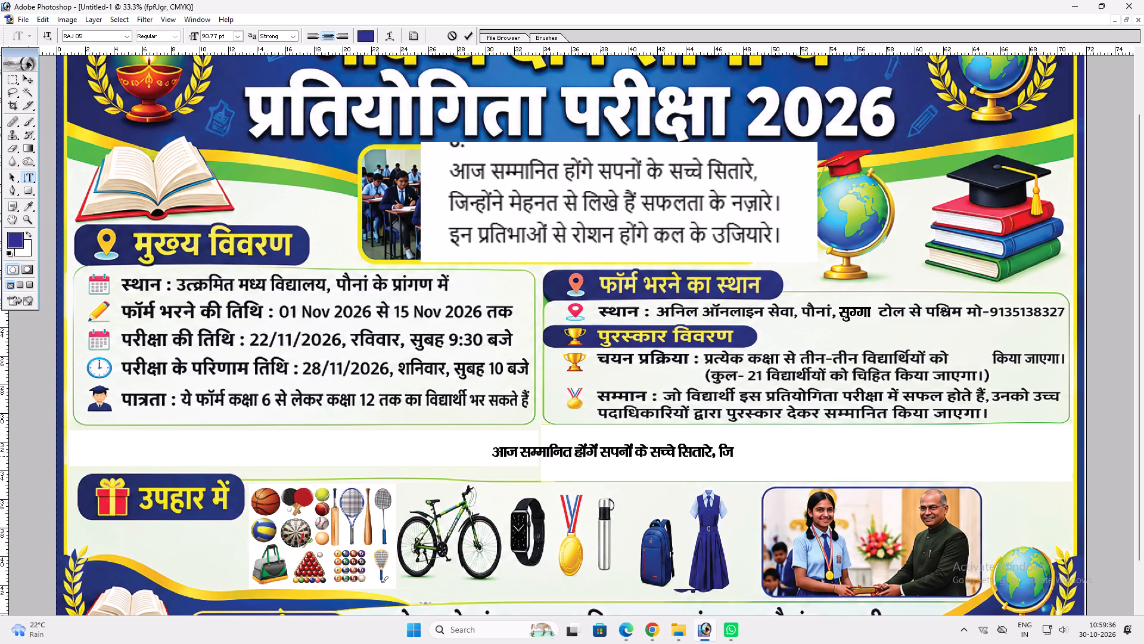
pyautogui.write('Ugks')
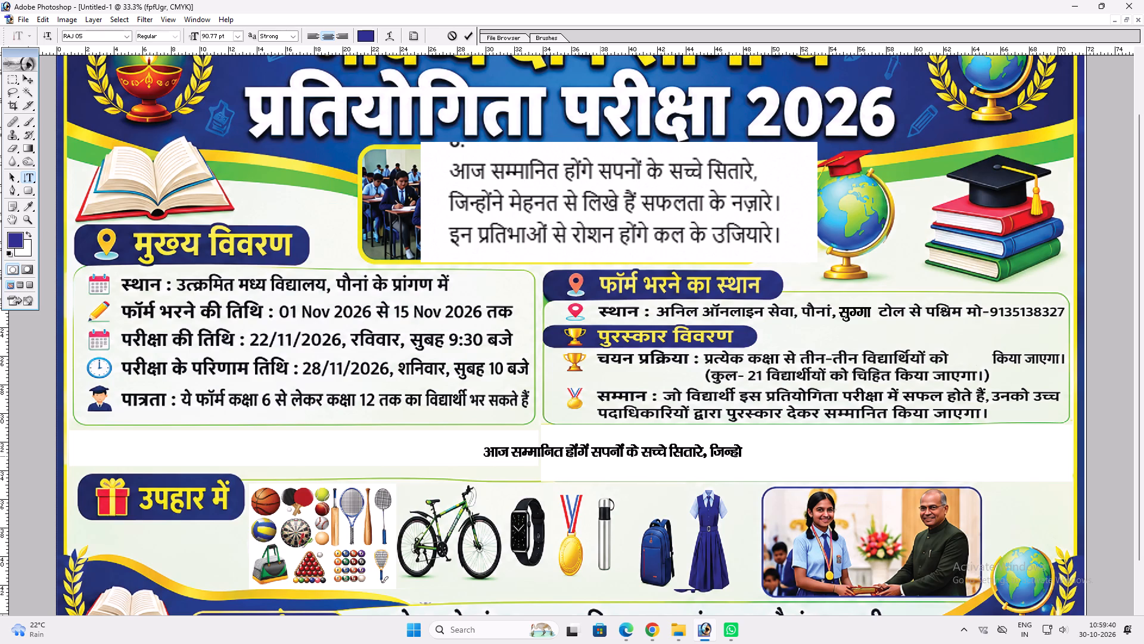
pyautogui.write('aus')
pyautogui.press('space')
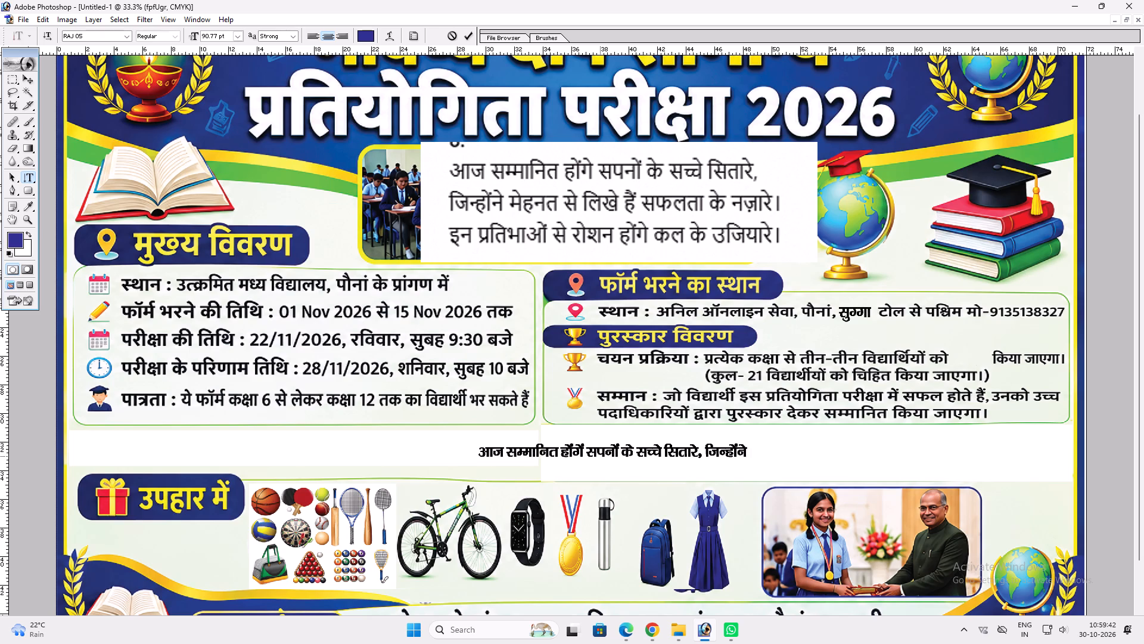
pyautogui.write('esg')
pyautogui.write('ur')
pyautogui.press('space')
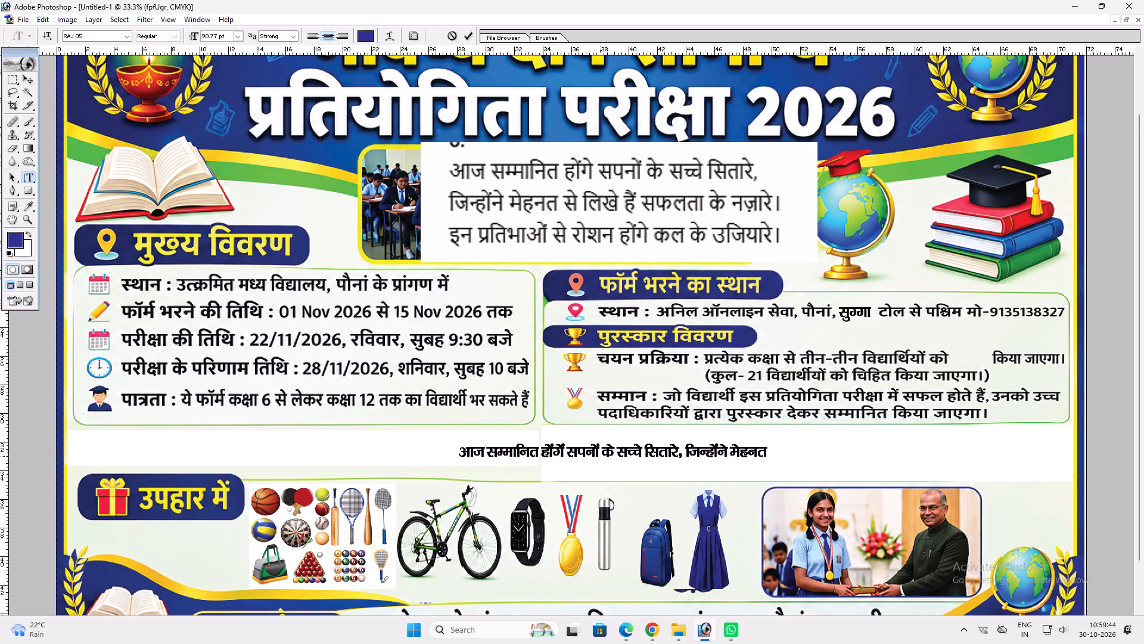
pyautogui.write('ls ft')
pyautogui.press('BackSpace')
pyautogui.write('yks')
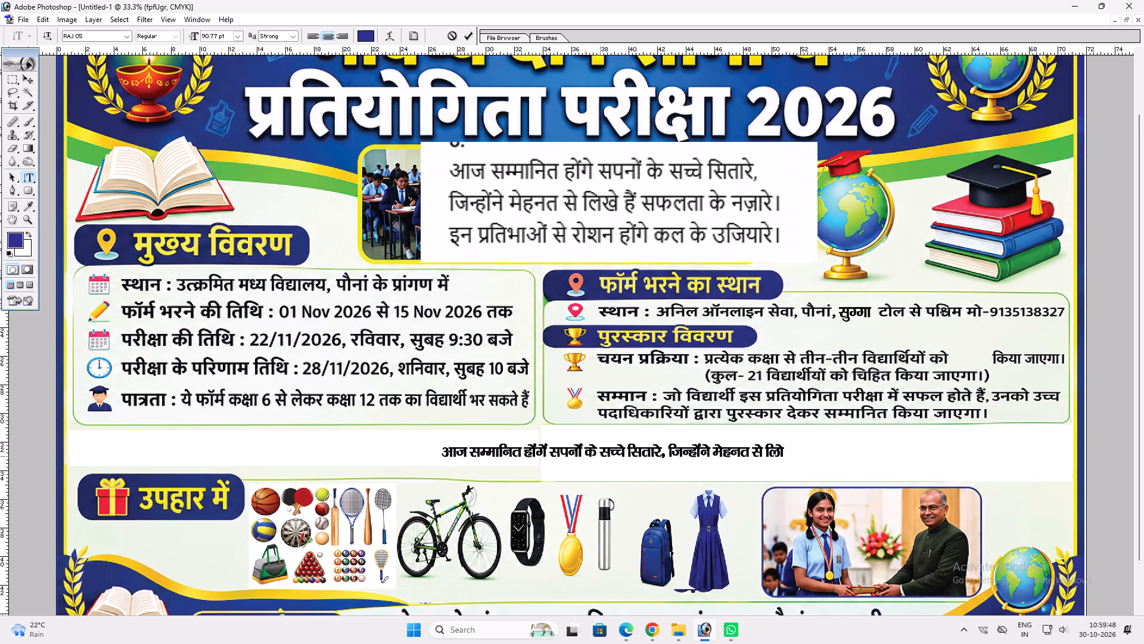
pyautogui.press('BackSpace')
pyautogui.press('BackSpace')
pyautogui.press('p')
pyautogui.press('BackSpace')
pyautogui.write('[ks')
pyautogui.press('space')
pyautogui.write('gSa lQ')
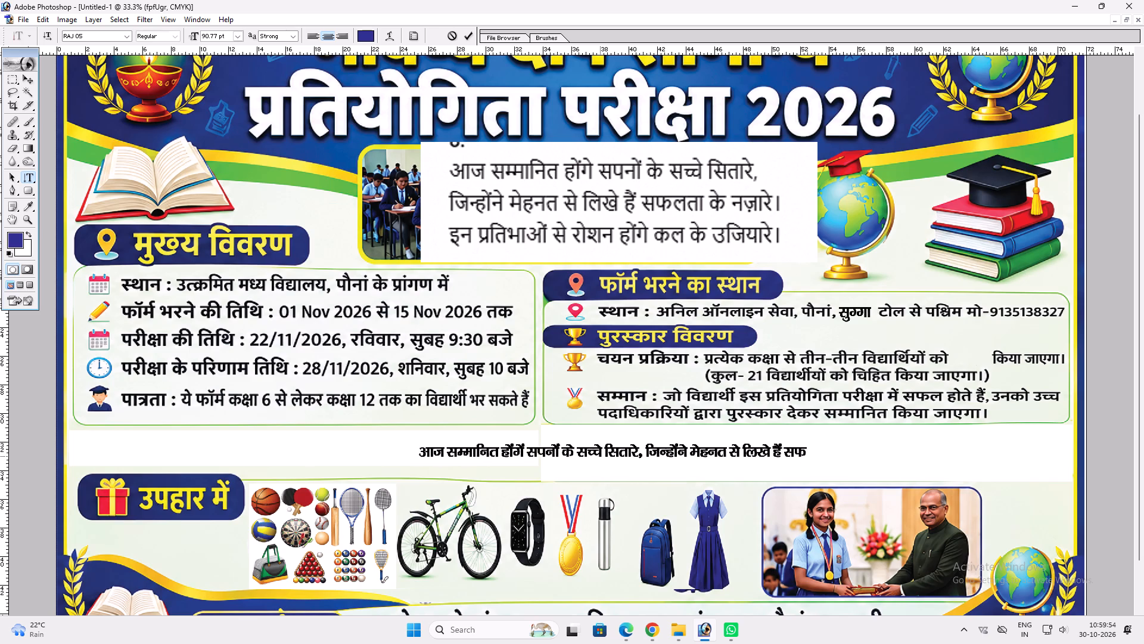
pyautogui.write('yrk')
pyautogui.press('space')
pyautogui.write('ds')
pyautogui.press('space')
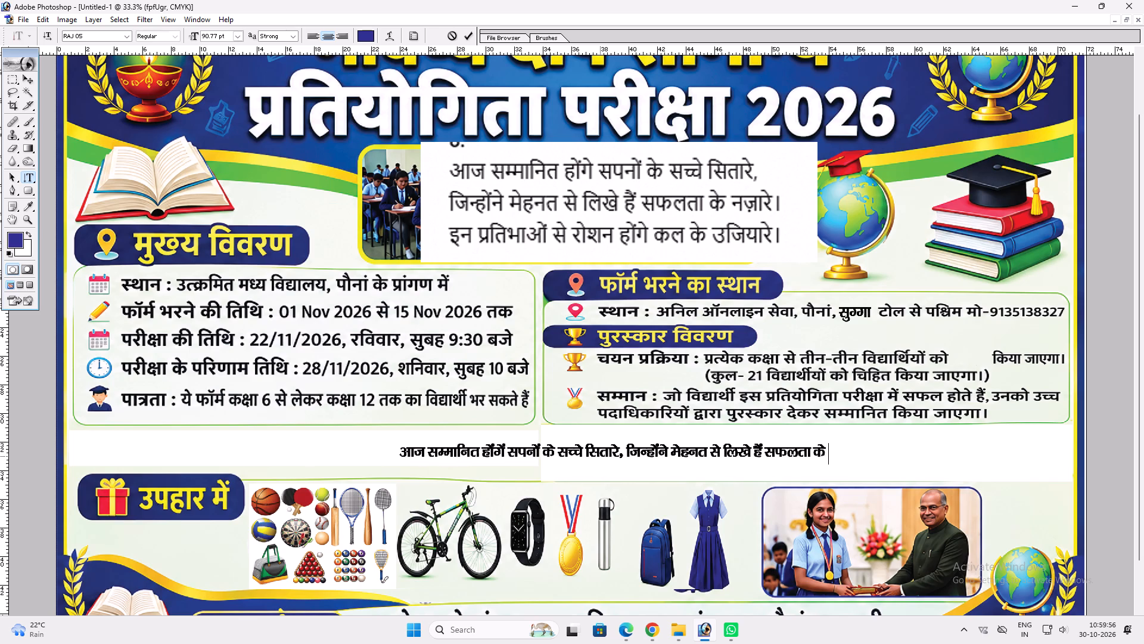
pyautogui.press('t')
pyautogui.press('BackSpace')
pyautogui.write('utk')
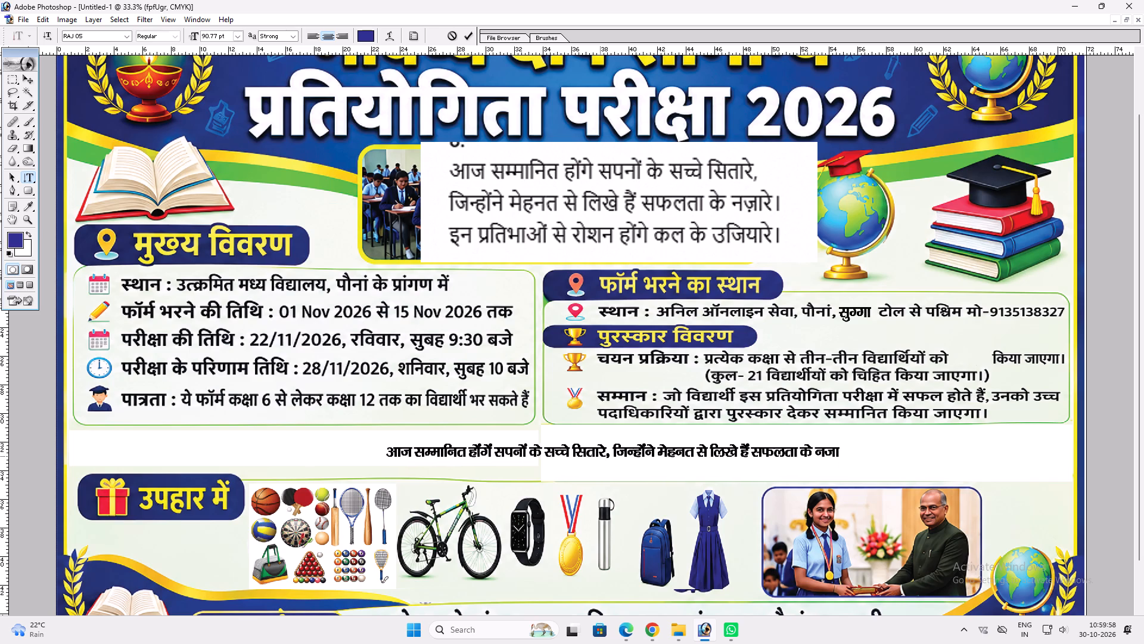
pyautogui.write('js')
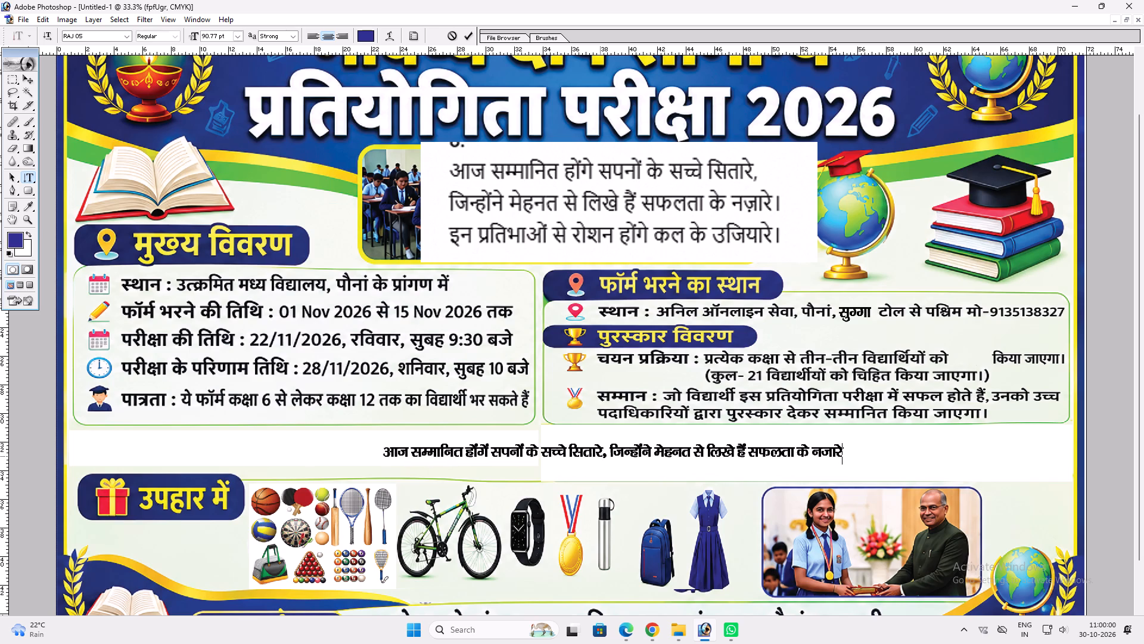
pyautogui.press('space')
pyautogui.write('A')
pyautogui.press('space')
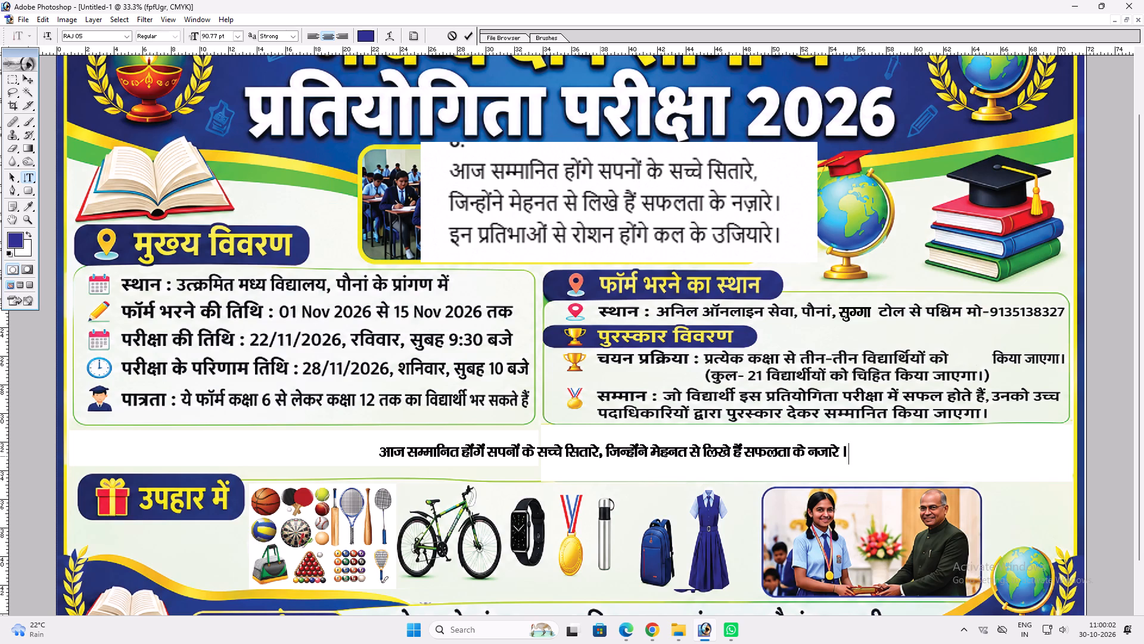
# Complete the slogan on the same line with इन प्रतिभाओं से रौशन होंगें कल के उजियारें ।.
pyautogui.write('bu')
pyautogui.press('space')
pyautogui.write('izfr')
pyautogui.write("Hkkvksa ls jkS'ku")
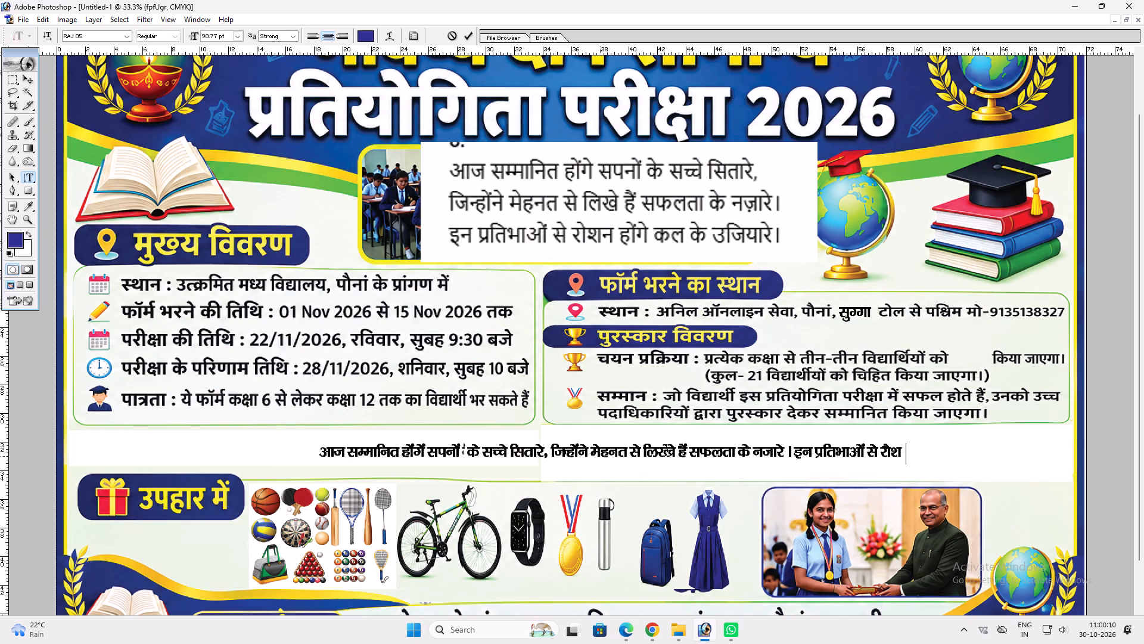
pyautogui.press('space')
pyautogui.write('gksa')
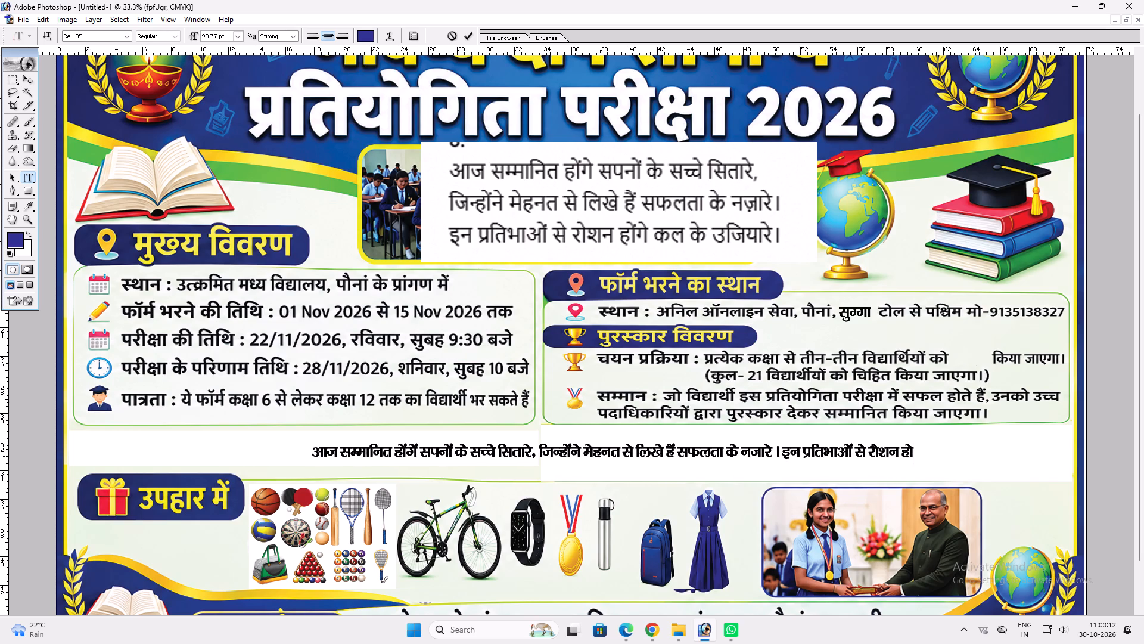
pyautogui.write('xsa')
pyautogui.press('space')
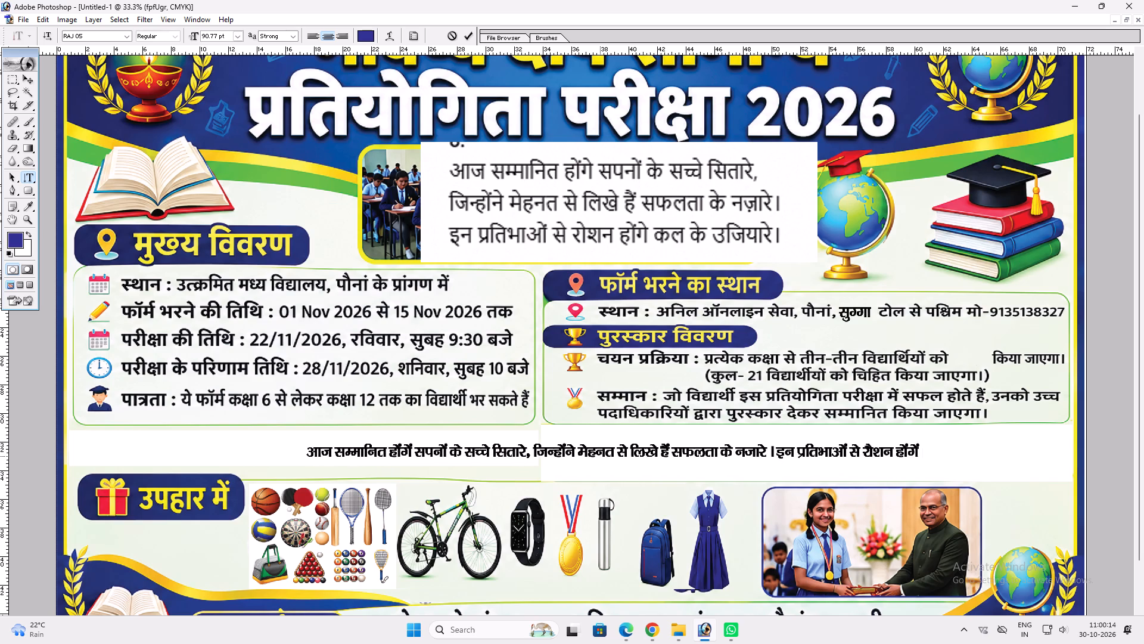
pyautogui.press('d')
pyautogui.write('y ds')
pyautogui.press('space')
pyautogui.write('mft')
pyautogui.write(';kjsa A')
pyautogui.press('Return')
pyautogui.press('v')
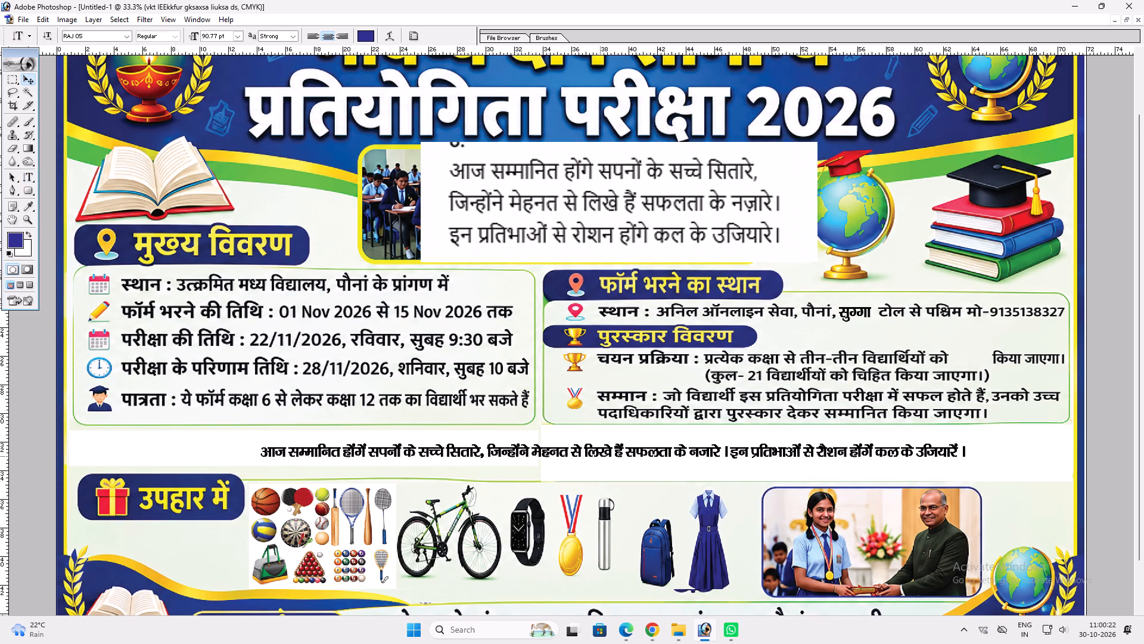
# Scale the slogan line up to about 122.5% and shift it slightly up and left within the white band.
pyautogui.hotkey('ctrl', 't')
pyautogui.keyDown('alt'); pyautogui.keyDown('shift'); pyautogui.moveTo(966, 457); pyautogui.dragTo(1045, 460); pyautogui.keyUp('shift'); pyautogui.keyUp('alt')
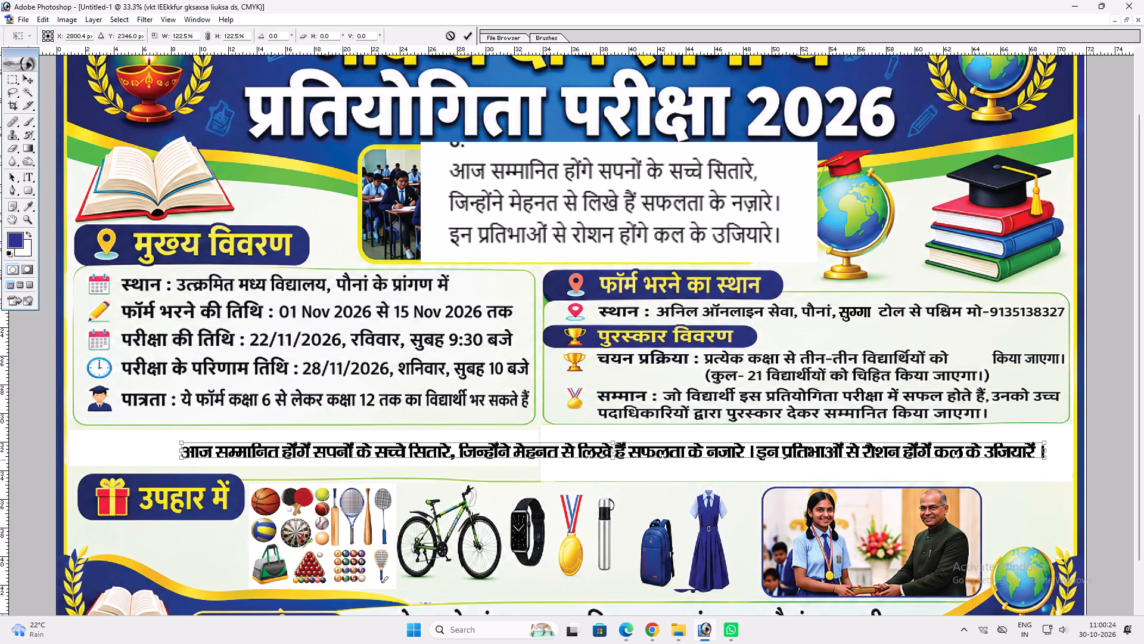
pyautogui.hotkey('shift', 'Return')
pyautogui.press('v')
pyautogui.moveTo(834, 449); pyautogui.dragTo(819, 445)
# Copy the background strip behind the slogan, spanning the poster's full inner width, to a new layer with a red colour overlay.
pyautogui.press('m')
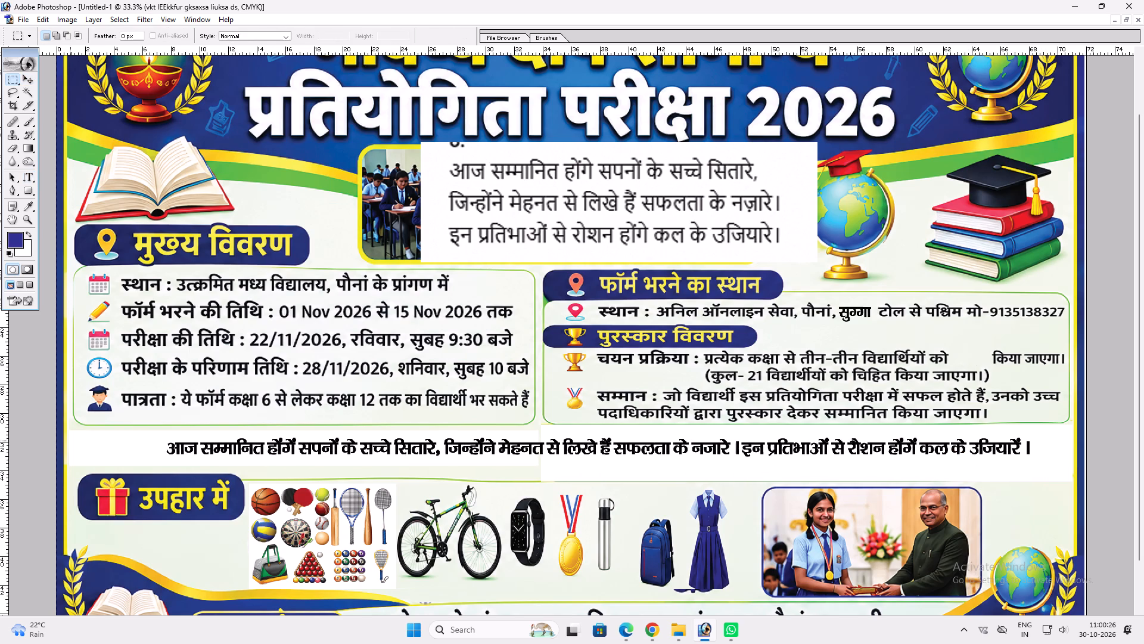
pyautogui.click(66, 434)
pyautogui.moveTo(67, 431); pyautogui.dragTo(1061, 471)
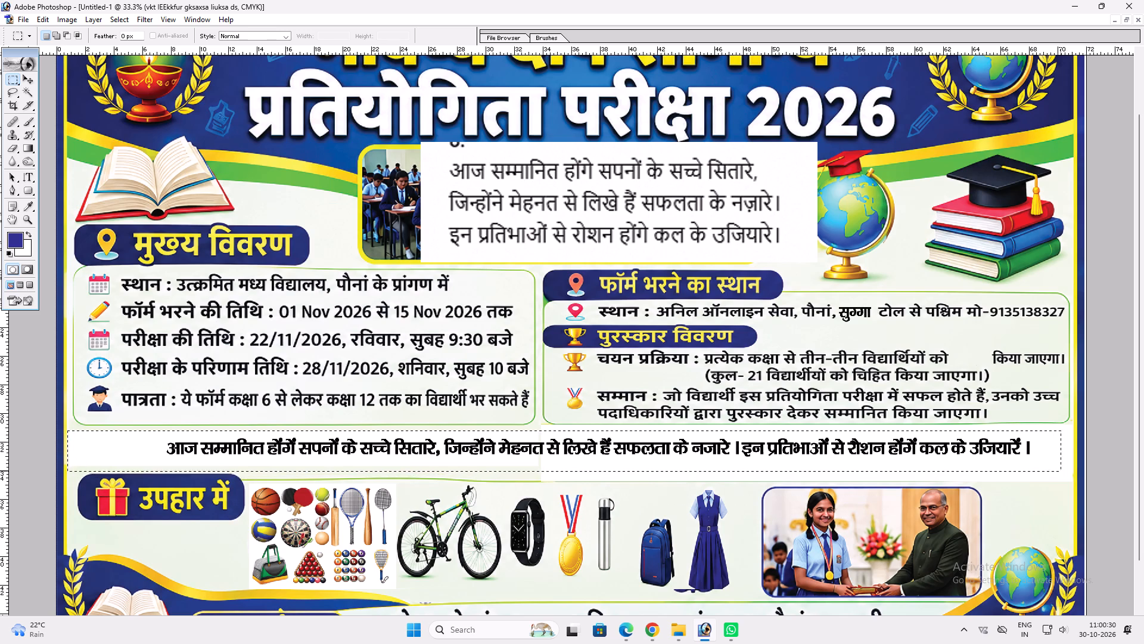
pyautogui.moveTo(1061, 471); pyautogui.dragTo(1073, 471)
pyautogui.press('v')
pyautogui.press('v')
pyautogui.rightClick(713, 510)
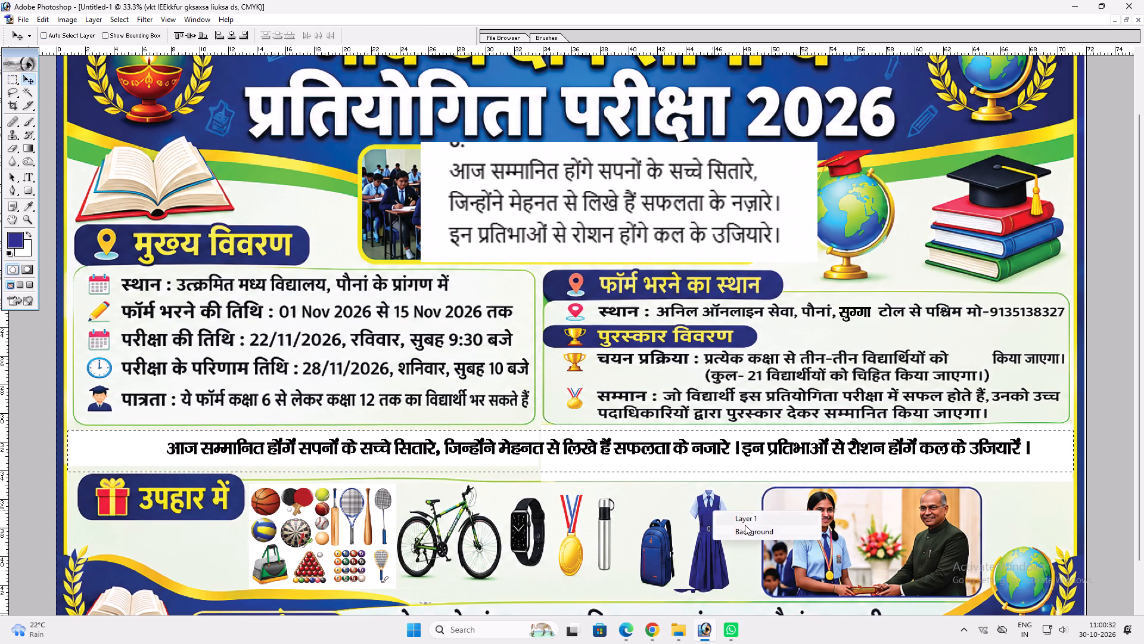
pyautogui.click(748, 527)
pyautogui.hotkey('ctrl', 'c')
pyautogui.hotkey('ctrl', 'v')
pyautogui.hotkey('alt', 'l')
pyautogui.hotkey('alt', 'y')
pyautogui.press('n')
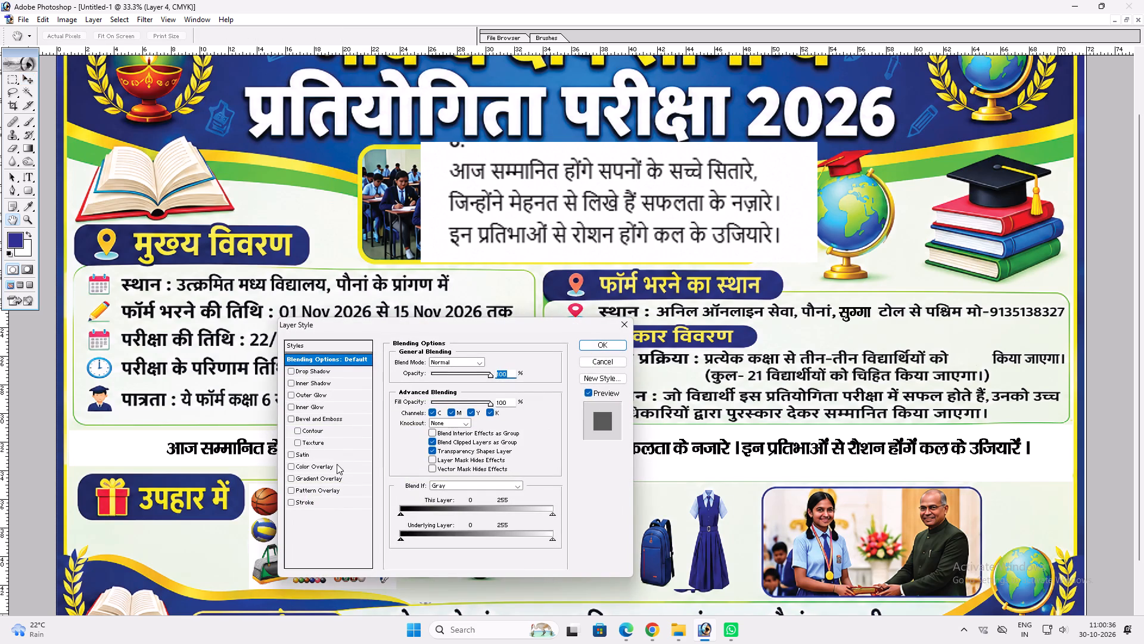
pyautogui.click(332, 467)
pyautogui.press('Return')
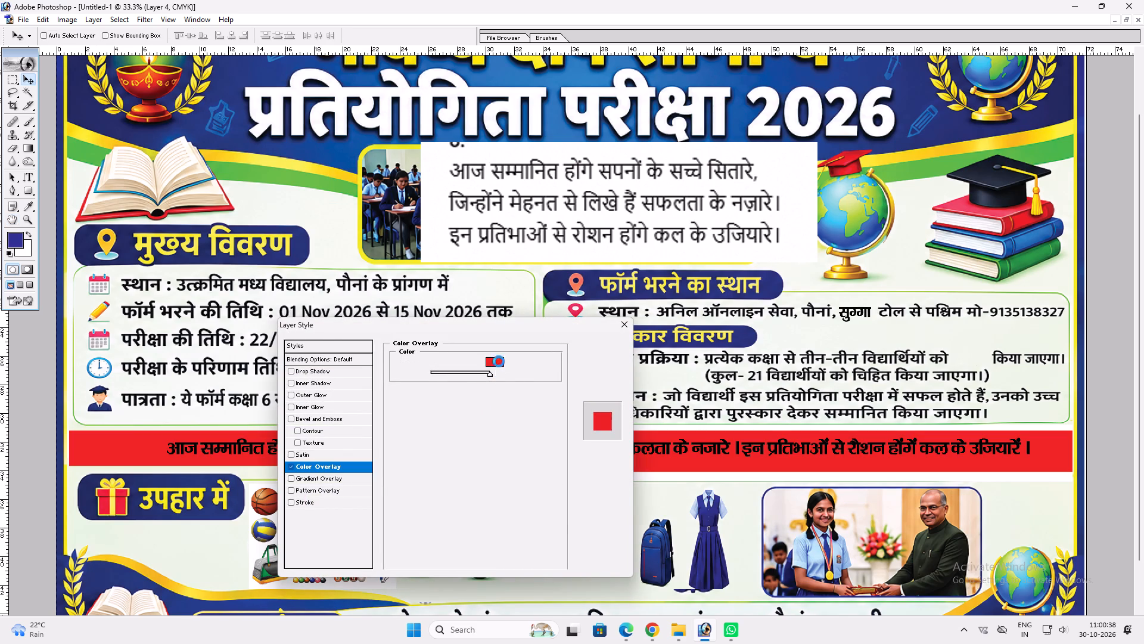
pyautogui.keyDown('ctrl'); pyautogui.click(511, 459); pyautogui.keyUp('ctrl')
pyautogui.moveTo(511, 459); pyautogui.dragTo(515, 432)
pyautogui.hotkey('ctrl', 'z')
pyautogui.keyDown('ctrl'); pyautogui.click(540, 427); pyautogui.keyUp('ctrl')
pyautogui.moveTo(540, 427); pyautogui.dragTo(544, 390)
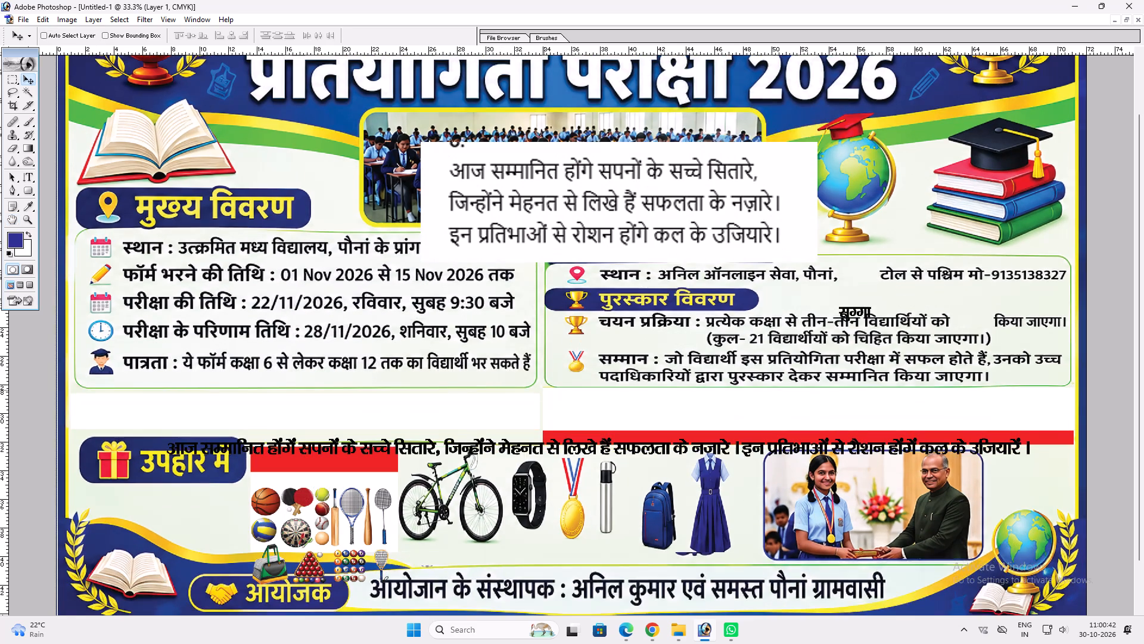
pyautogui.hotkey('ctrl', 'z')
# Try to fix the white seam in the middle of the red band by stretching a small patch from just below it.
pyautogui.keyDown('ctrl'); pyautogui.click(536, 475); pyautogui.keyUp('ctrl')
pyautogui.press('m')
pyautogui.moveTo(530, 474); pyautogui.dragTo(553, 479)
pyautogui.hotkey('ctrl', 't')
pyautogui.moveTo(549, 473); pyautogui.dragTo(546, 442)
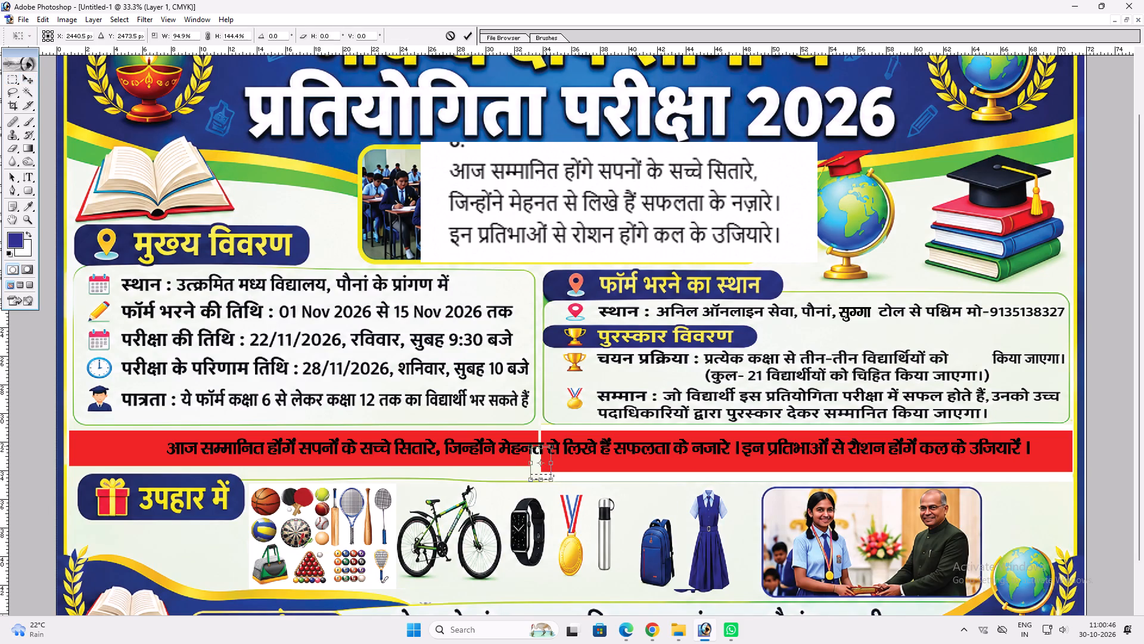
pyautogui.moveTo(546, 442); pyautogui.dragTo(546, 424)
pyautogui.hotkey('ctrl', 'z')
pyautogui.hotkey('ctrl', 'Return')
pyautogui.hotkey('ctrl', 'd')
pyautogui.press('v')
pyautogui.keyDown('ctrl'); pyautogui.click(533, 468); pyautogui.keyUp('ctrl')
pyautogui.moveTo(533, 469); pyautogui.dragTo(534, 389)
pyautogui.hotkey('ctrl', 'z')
# Bring the red band layer to the front and stack the slogan text layer above it.
pyautogui.keyDown('ctrl'); pyautogui.click(462, 456); pyautogui.keyUp('ctrl')
pyautogui.moveTo(462, 456); pyautogui.dragTo(462, 466)
pyautogui.hotkey('ctrl', 'z')
pyautogui.hotkey('ctrl', 'shift', ']')
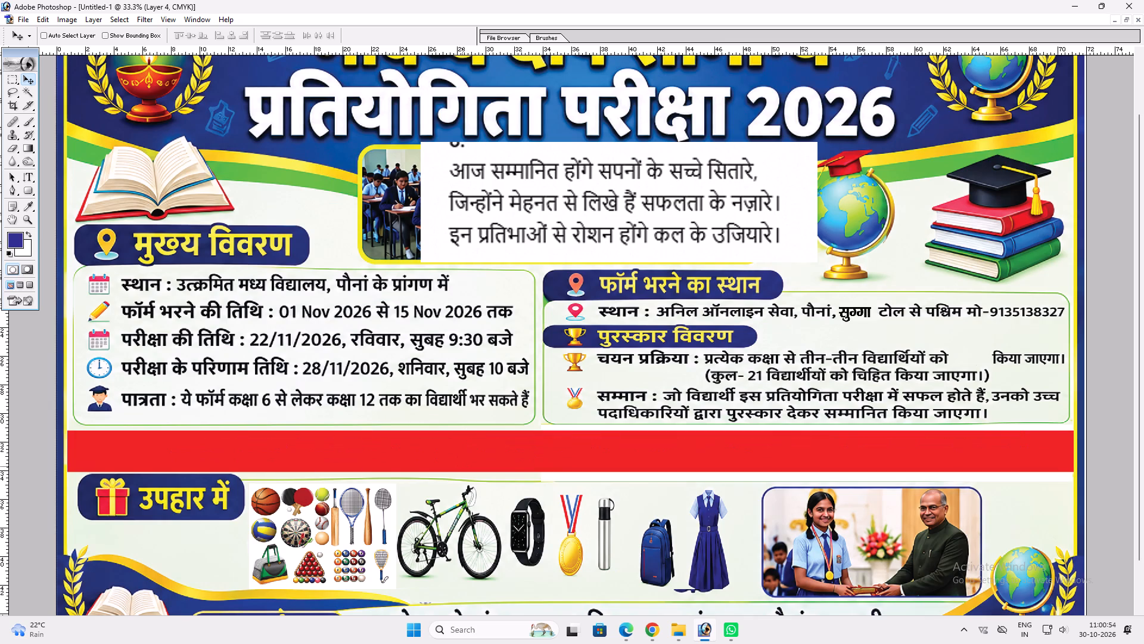
pyautogui.press('t')
pyautogui.click(459, 454)
pyautogui.press('Return')
pyautogui.hotkey('ctrl', 'shift', ']')
# Set the slogan text's colour overlay to magenta 0, yellow 100 and black 0.
pyautogui.hotkey('ctrl', 'shift', 'BackSpace')
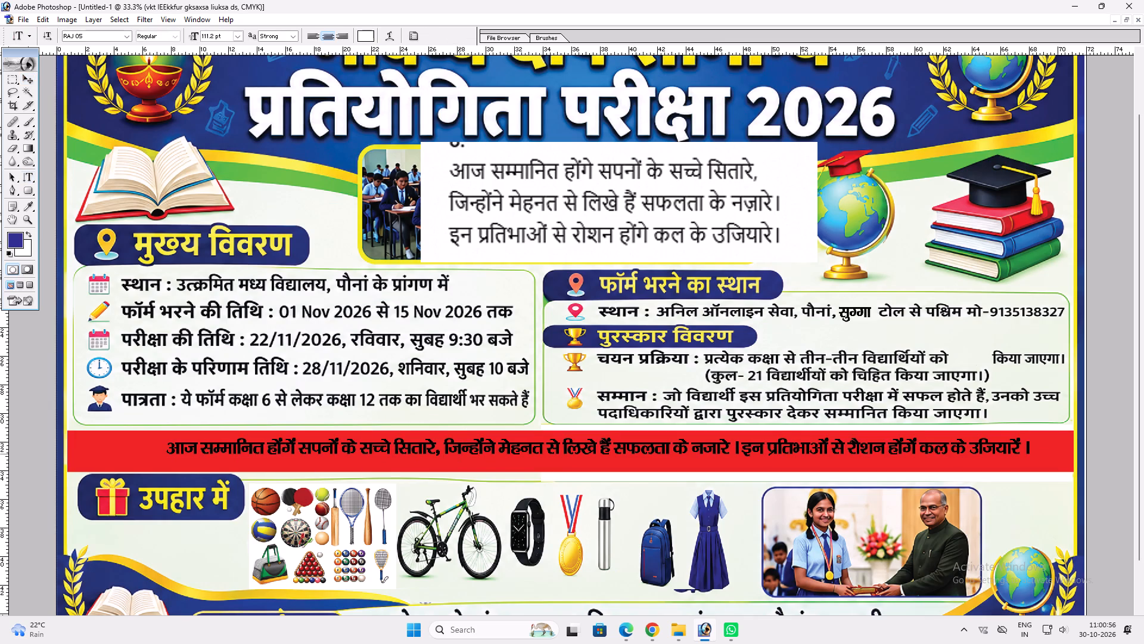
pyautogui.press('v')
pyautogui.press('ctrl+shift+Insert')
pyautogui.hotkey('ctrl', 'shift', 'BackSpace')
pyautogui.hotkey('alt', 'l')
pyautogui.hotkey('alt', 'y')
pyautogui.press('n')
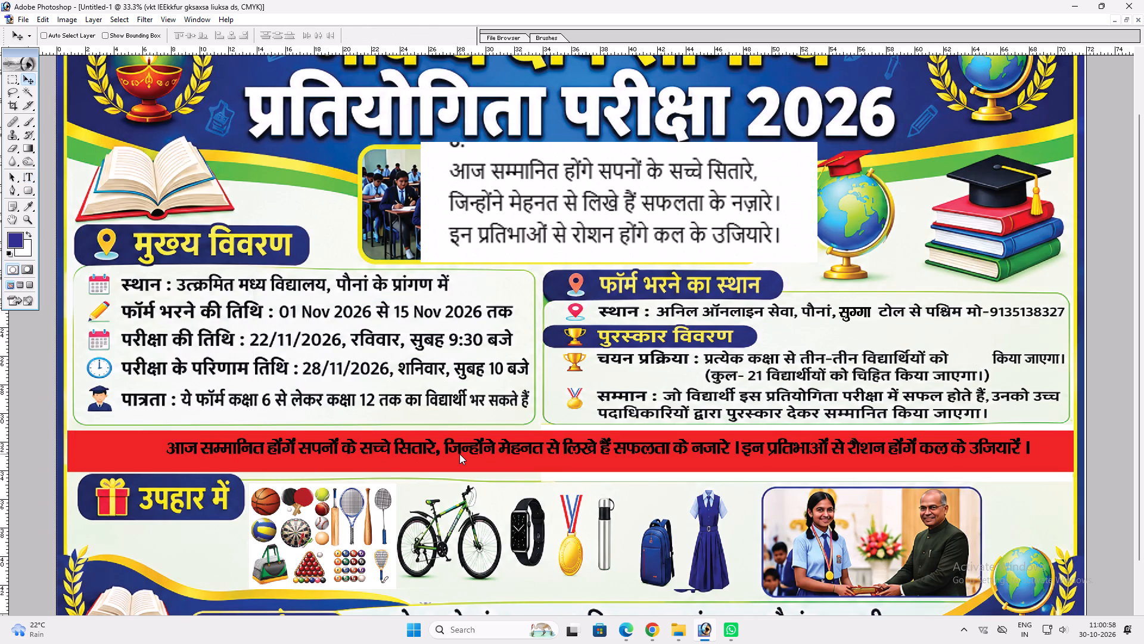
pyautogui.click(348, 465)
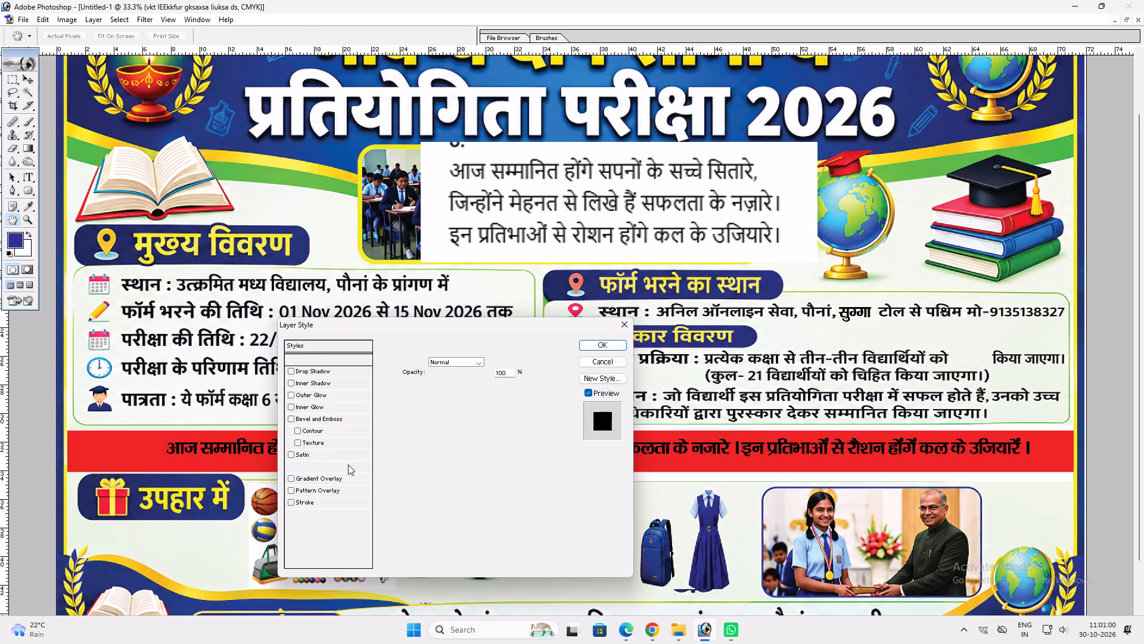
pyautogui.click(497, 359)
pyautogui.press('Tab')
pyautogui.press('0')
pyautogui.press('Tab')
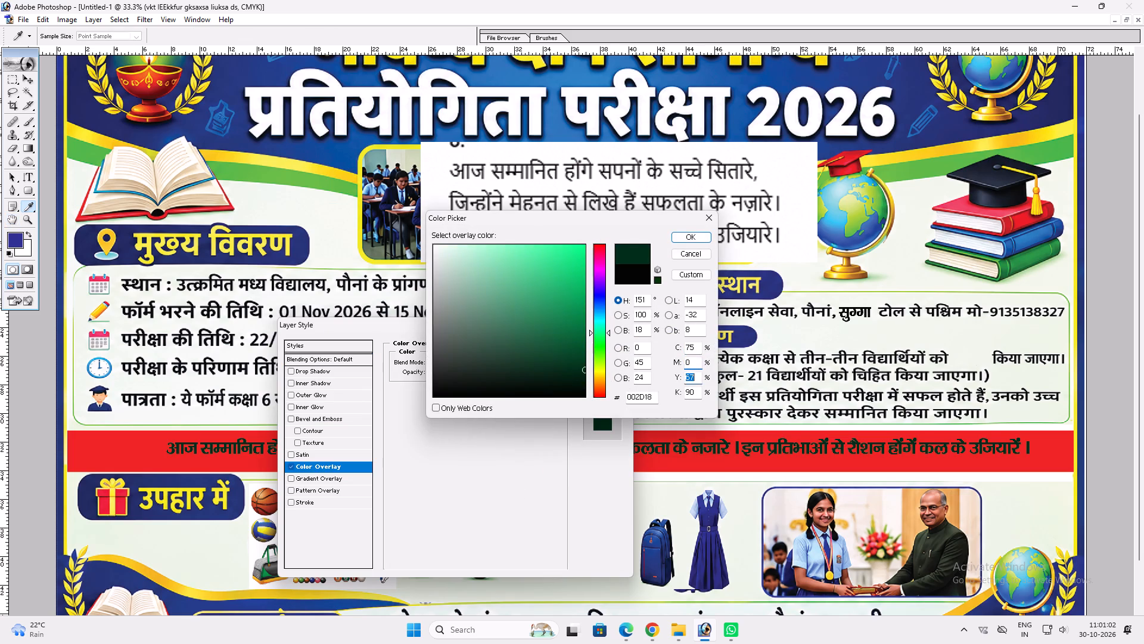
pyautogui.write('10000')
pyautogui.press('Return')
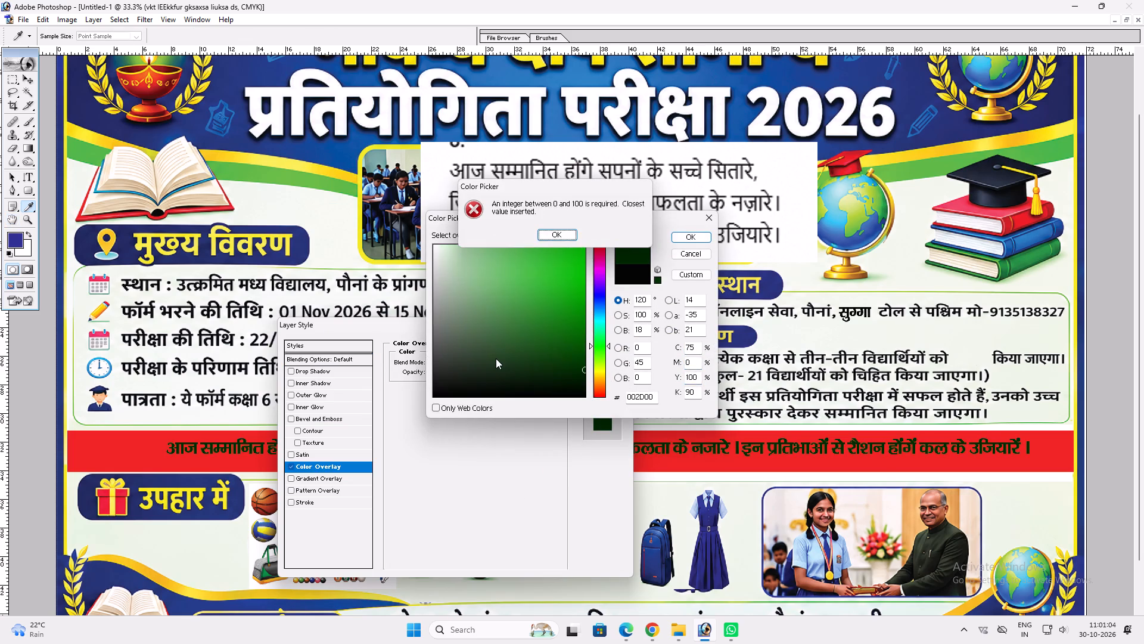
pyautogui.press('Return')
pyautogui.press('Tab')
pyautogui.press('0')
pyautogui.press('Return')
# Set the cyan value of the slogan's colour overlay to 0 for a pure yellow.
pyautogui.click(489, 358)
pyautogui.hotkey('shift', 'Tab')
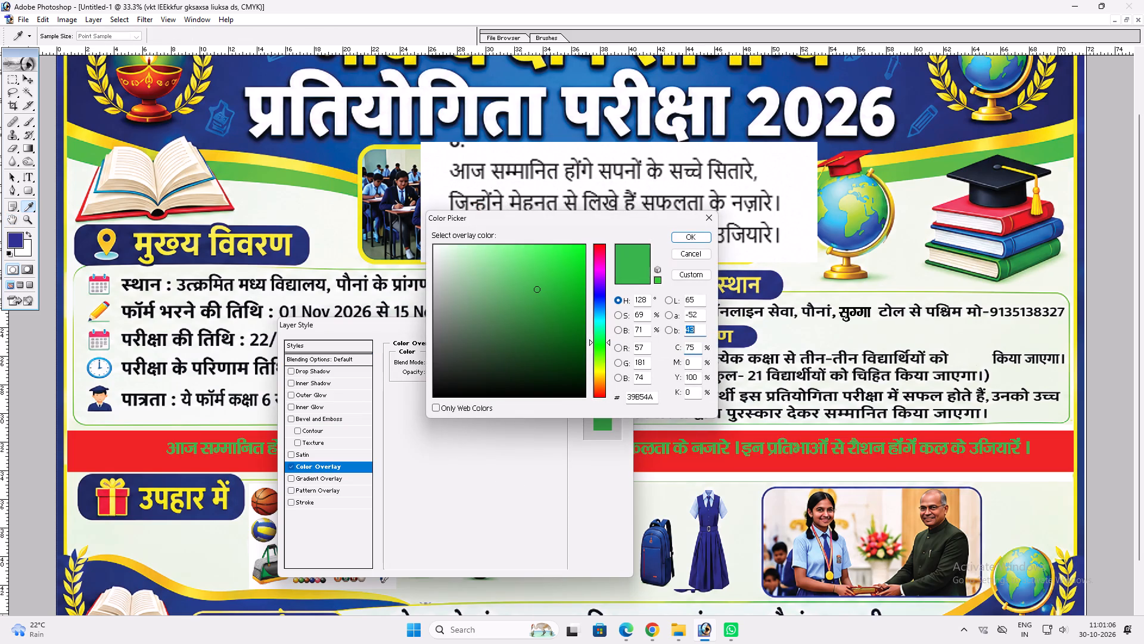
pyautogui.hotkey('shift', 'Tab')
pyautogui.press('Tab')
pyautogui.press('Tab')
pyautogui.press('0')
pyautogui.press('Tab')
pyautogui.press('Return')
pyautogui.press('Return')
pyautogui.press('v')
pyautogui.press('v')
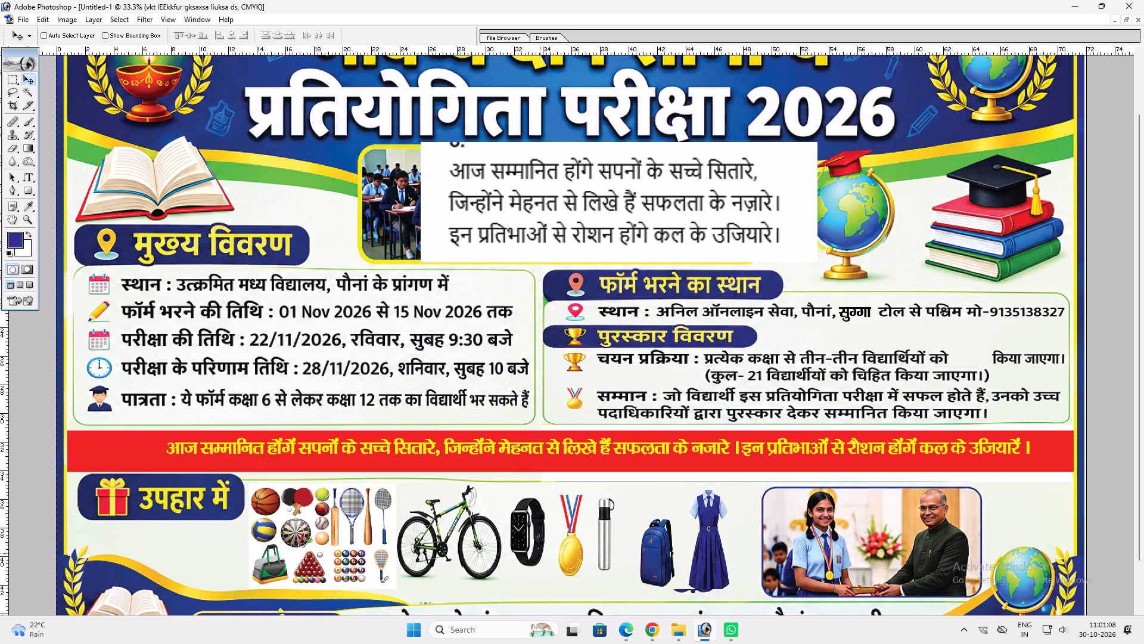
# Set the tracking of the whole slogan to 20.
pyautogui.press('t')
pyautogui.click(511, 448)
pyautogui.hotkey('ctrl', 'a')
pyautogui.hotkey('ctrl', 't')
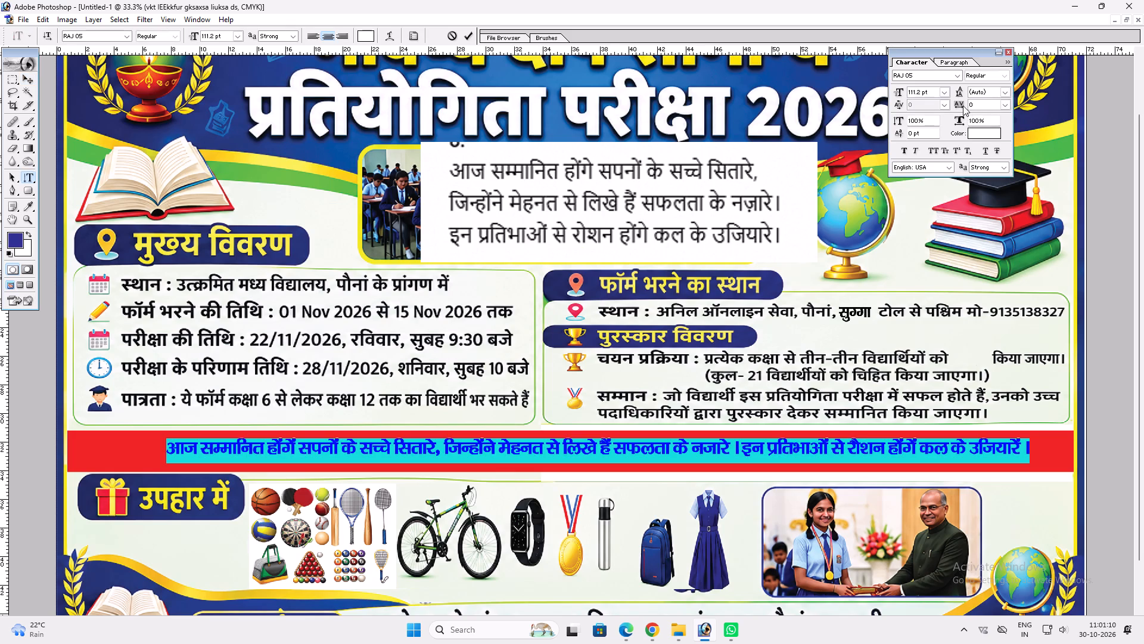
pyautogui.click(962, 105)
pyautogui.write('20')
pyautogui.press('Return')
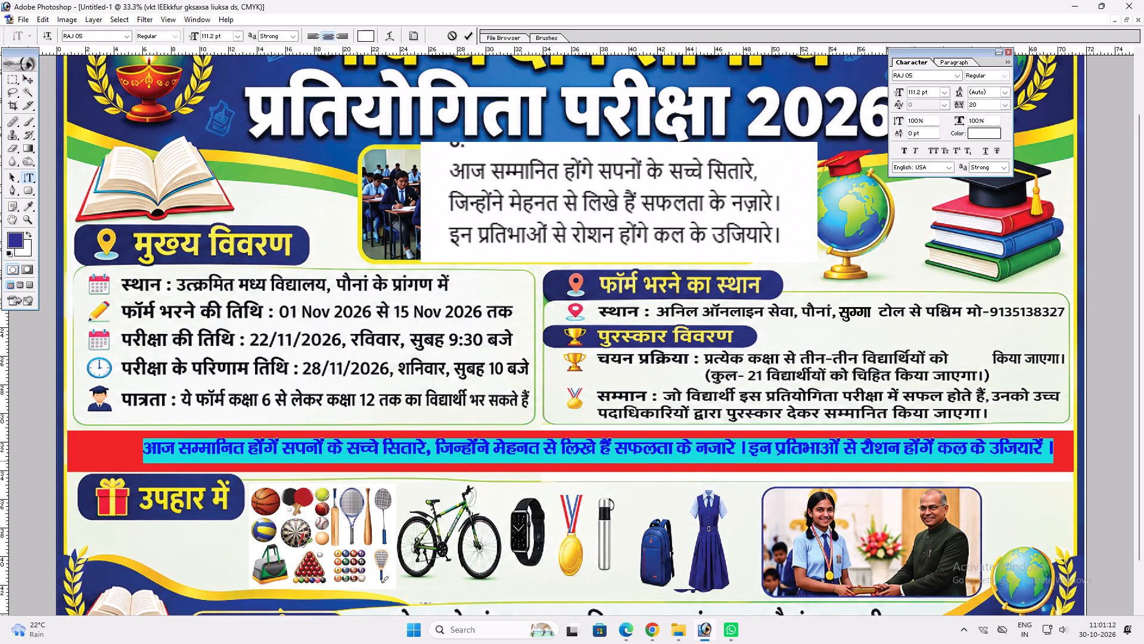
# Change the font of the whole slogan to RAJ 02.
pyautogui.click(692, 461)
pyautogui.hotkey('ctrl', 'a')
pyautogui.click(73, 36)
pyautogui.press('Up')
pyautogui.press('Up')
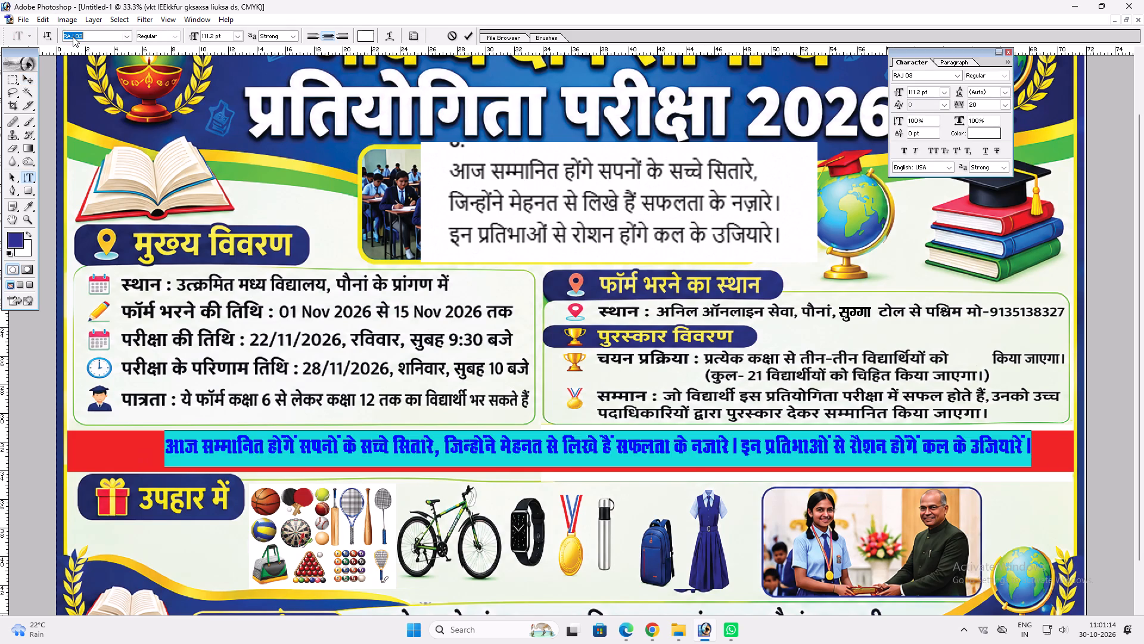
pyautogui.press('Down')
pyautogui.press('Up')
pyautogui.press('Up')
pyautogui.press('Return')
pyautogui.press('Return')
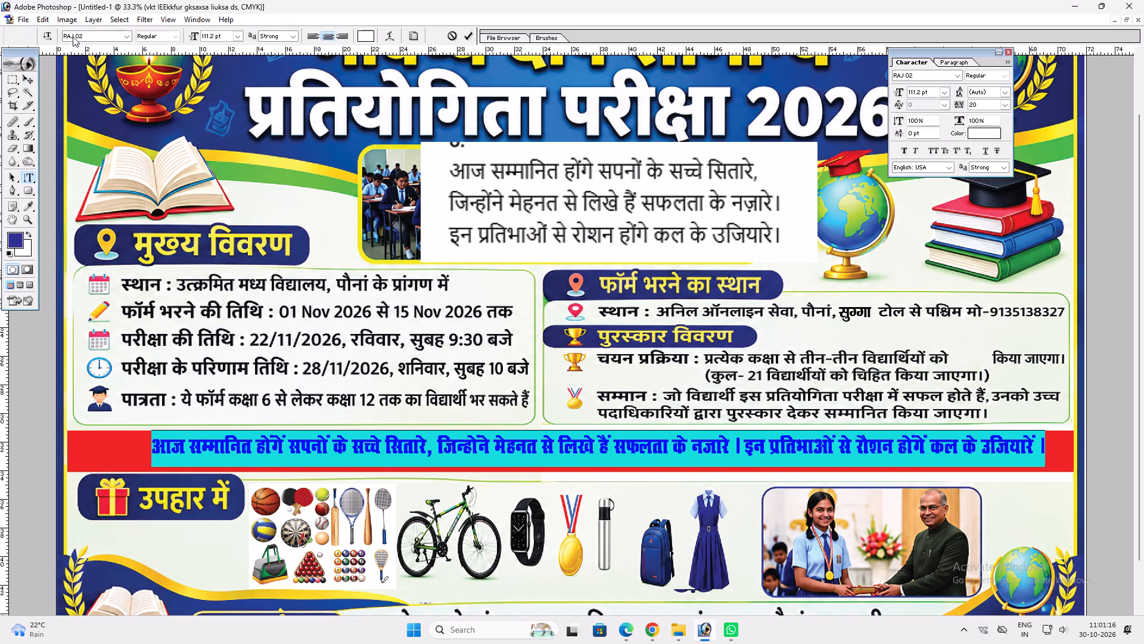
# Move the slogan to the red band's left end and enlarge it to fill the band's width and height.
pyautogui.press('v')
pyautogui.press('v')
pyautogui.moveTo(545, 463); pyautogui.dragTo(486, 464)
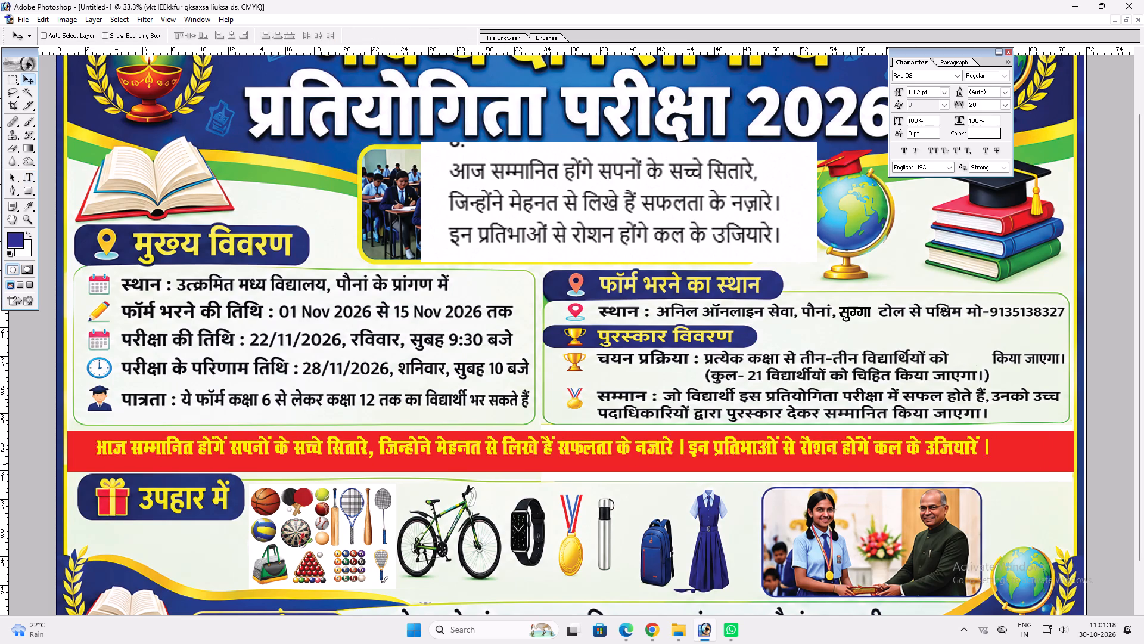
pyautogui.moveTo(486, 464); pyautogui.dragTo(468, 460)
pyautogui.hotkey('ctrl', 't')
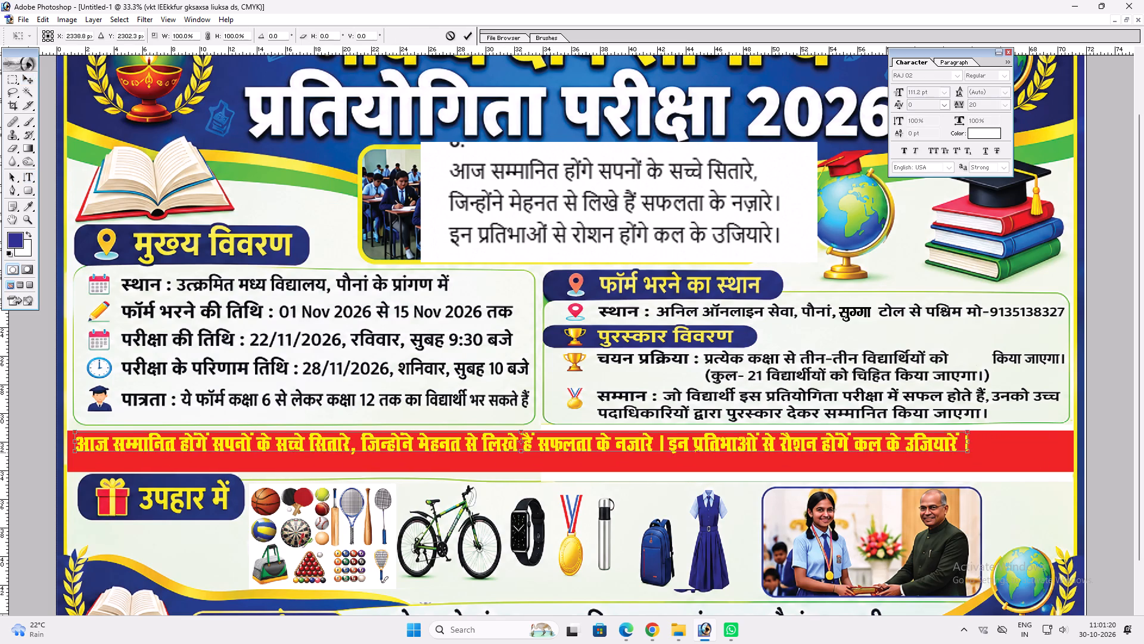
pyautogui.keyDown('shift'); pyautogui.moveTo(968, 452); pyautogui.dragTo(1068, 459); pyautogui.keyUp('shift')
pyautogui.keyDown('shift'); pyautogui.moveTo(1055, 458); pyautogui.dragTo(1050, 466); pyautogui.keyUp('shift')
pyautogui.hotkey('shift', 'Return')
pyautogui.press('v')
pyautogui.click(938, 487)
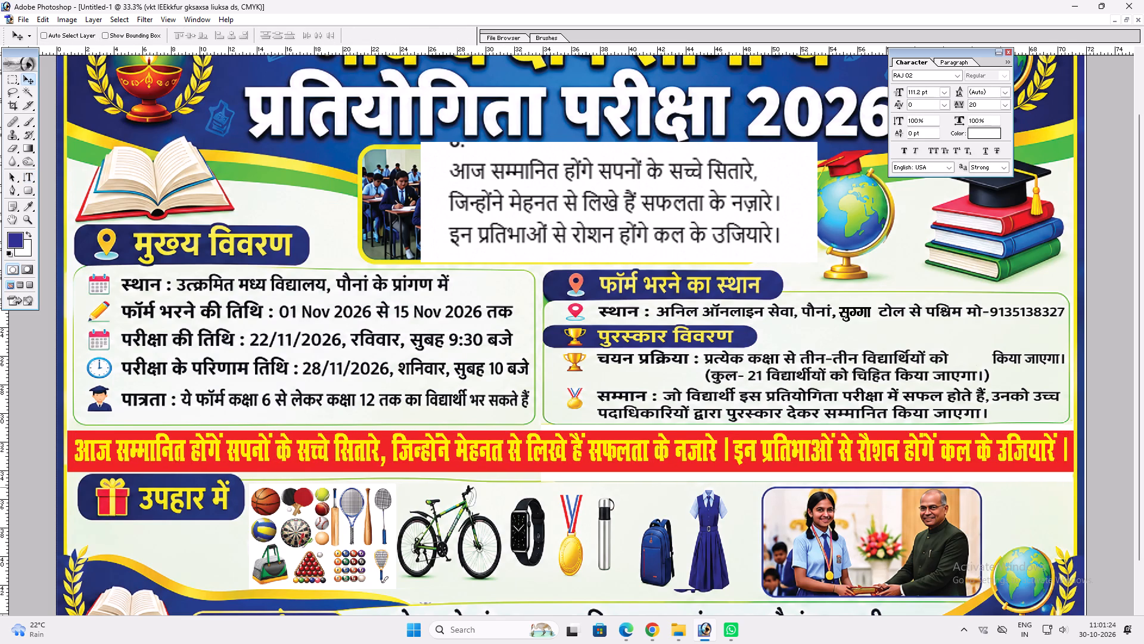
# Add a drop shadow to the slogan with 100% opacity, 9 px distance and 0 px size.
pyautogui.hotkey('alt', 'l')
pyautogui.press('y')
pyautogui.press('d')
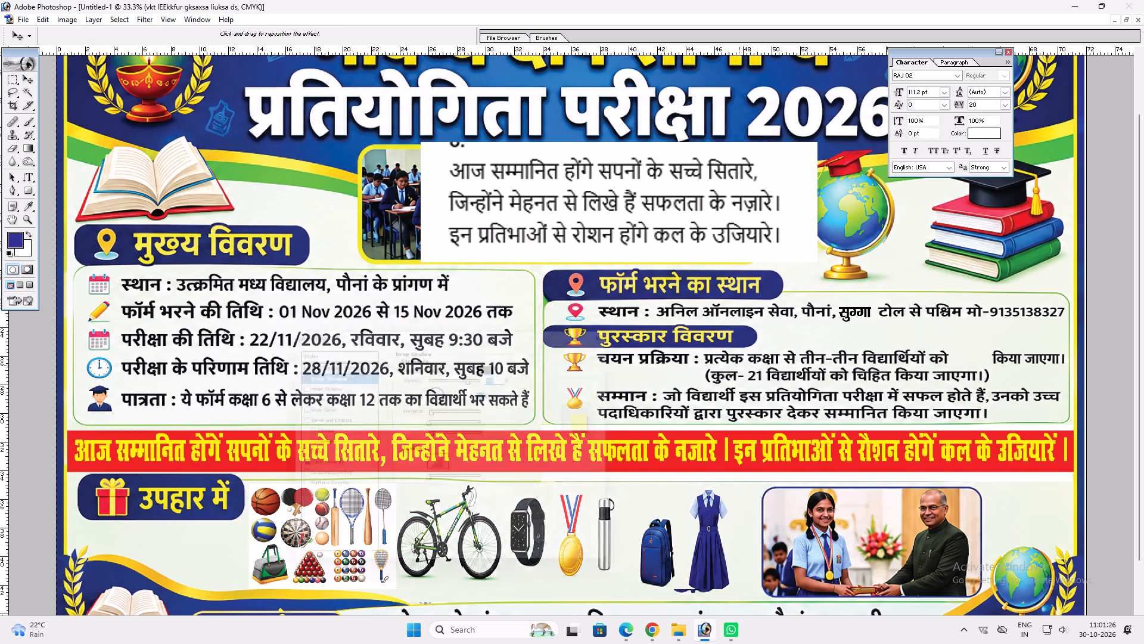
pyautogui.moveTo(482, 370); pyautogui.dragTo(496, 370)
pyautogui.moveTo(482, 374); pyautogui.dragTo(506, 374)
pyautogui.moveTo(438, 436); pyautogui.dragTo(424, 432)
pyautogui.click(436, 410)
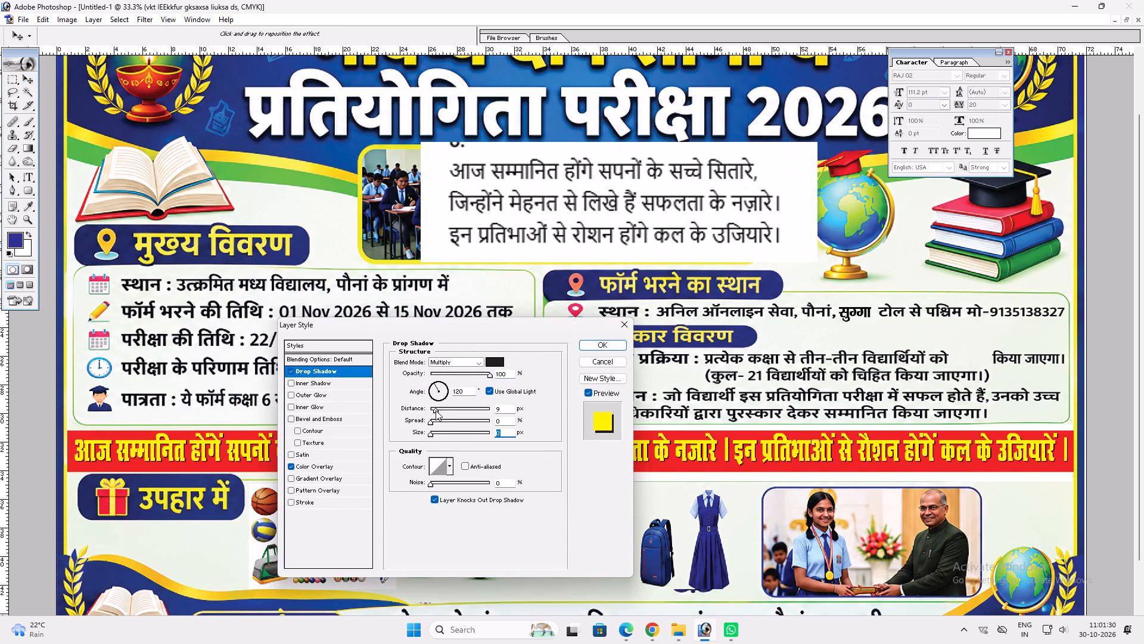
pyautogui.press('Return')
# Nudge the slogan down slightly to centre it in the red band.
pyautogui.hotkey('ctrl', 't')
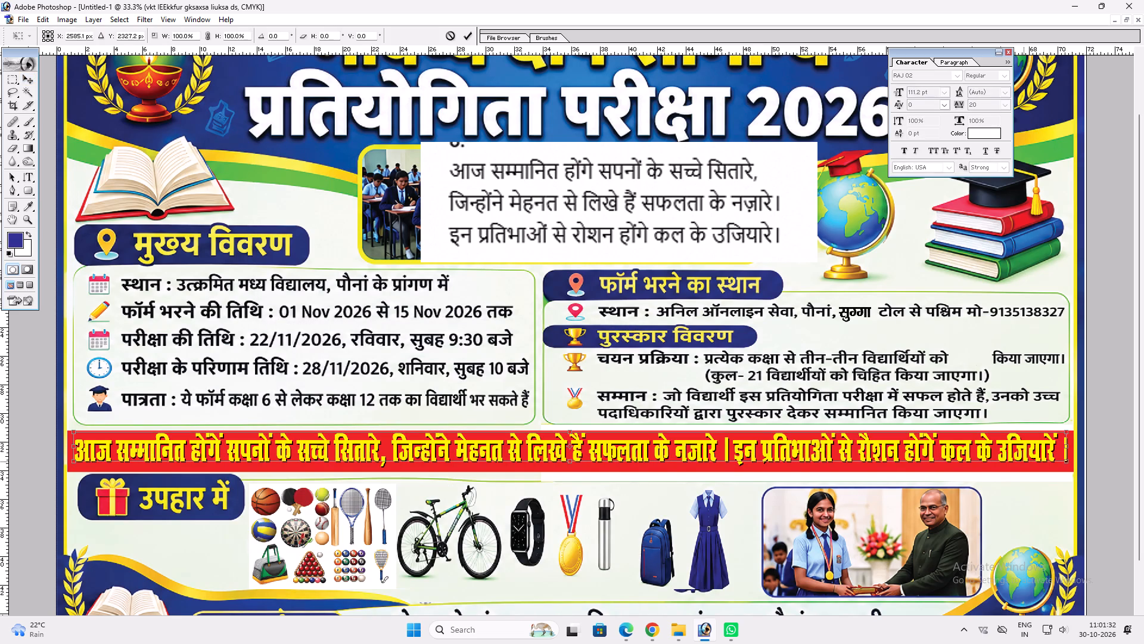
pyautogui.hotkey('shift', 'Return')
pyautogui.press('v')
pyautogui.press('Down')
pyautogui.press('Down')
pyautogui.press('v')
pyautogui.press('space')
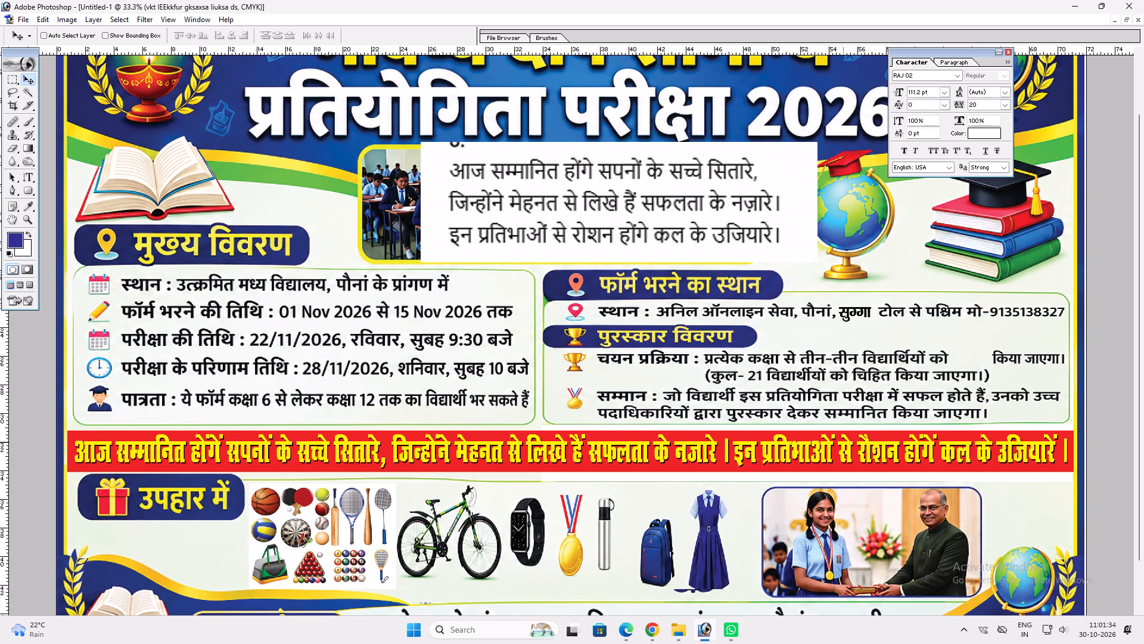
# Delete the anusvara dot over हो in होंगें, in the slogan's last phrase before कल के.
pyautogui.press('t')
pyautogui.click(926, 453)
pyautogui.press('BackSpace')
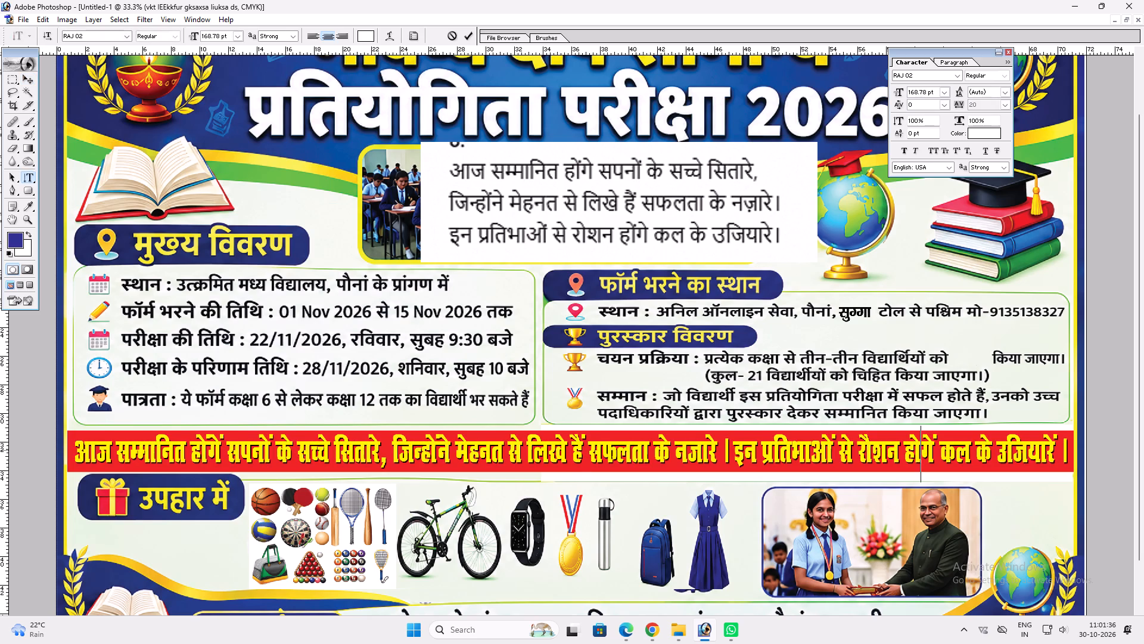
pyautogui.press('Return')
pyautogui.write('vv')
pyautogui.hotkey('ctrl', 't')
pyautogui.press('Return')
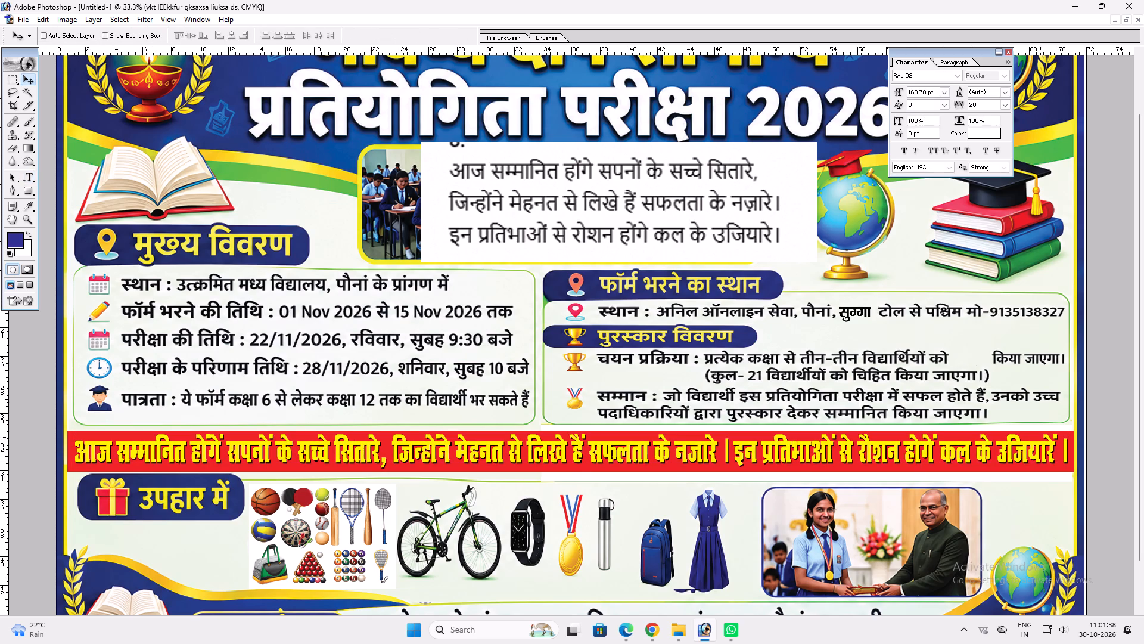
# Send the pasted slogan reference image over the classroom photo to the back of the layer stack.
pyautogui.press('v')
pyautogui.press('v')
pyautogui.keyDown('ctrl'); pyautogui.click(764, 236); pyautogui.keyUp('ctrl')
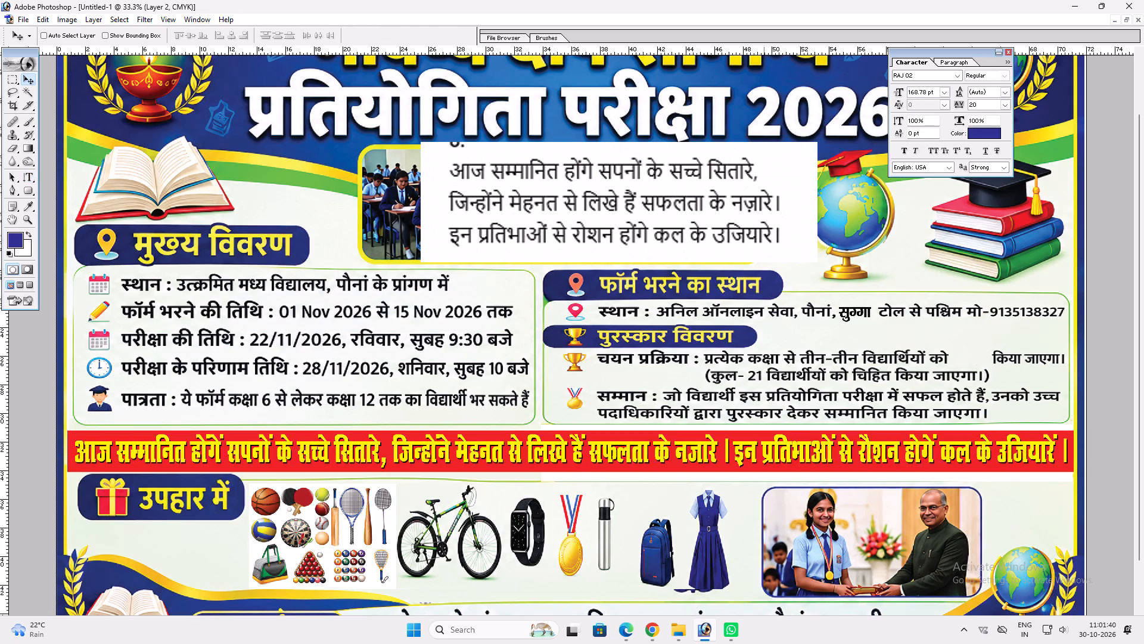
pyautogui.hotkey('ctrl', 'shift', '[')
pyautogui.press('v')
# Select the small background patch between the backpack and the dress hem on Layer 1 and stretch it down over the stray marks.
pyautogui.press('space')
pyautogui.press('space')
pyautogui.press('space')
pyautogui.press('space')
pyautogui.press('space')
pyautogui.press('space')
pyautogui.press('space')
pyautogui.press('space')
pyautogui.press('space')
pyautogui.press('space')
pyautogui.press('space')
pyautogui.press('space')
pyautogui.press('space')
pyautogui.press('space')
pyautogui.press('space')
pyautogui.press('space')
pyautogui.moveTo(751, 351); pyautogui.dragTo(749, 148)
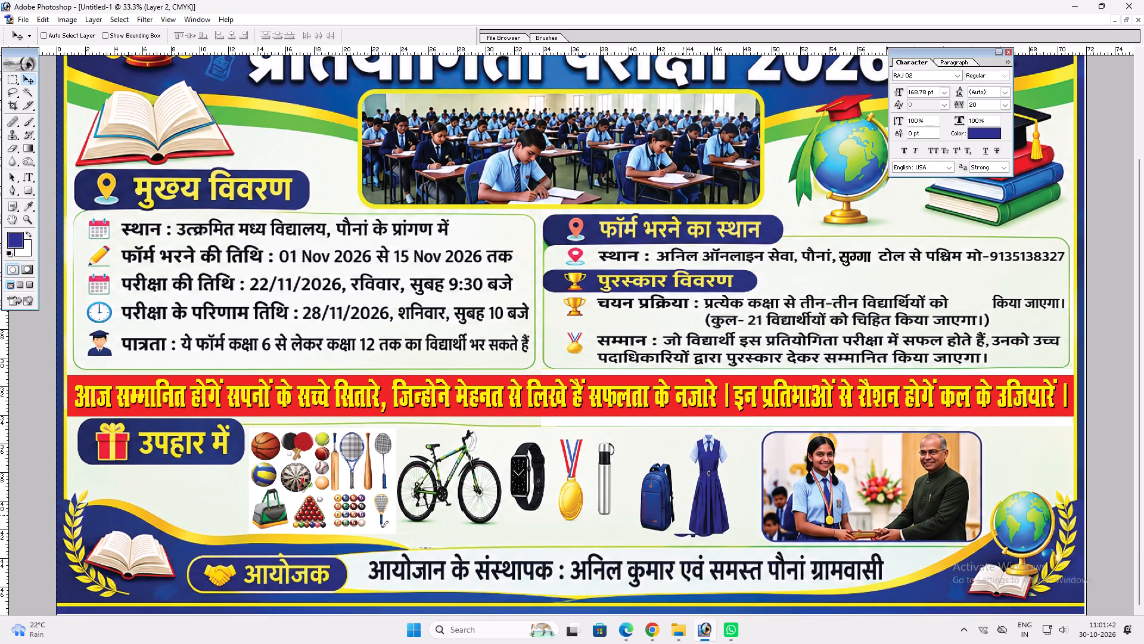
pyautogui.keyDown('ctrl'); pyautogui.click(683, 527); pyautogui.keyUp('ctrl')
pyautogui.press('space')
pyautogui.press('m')
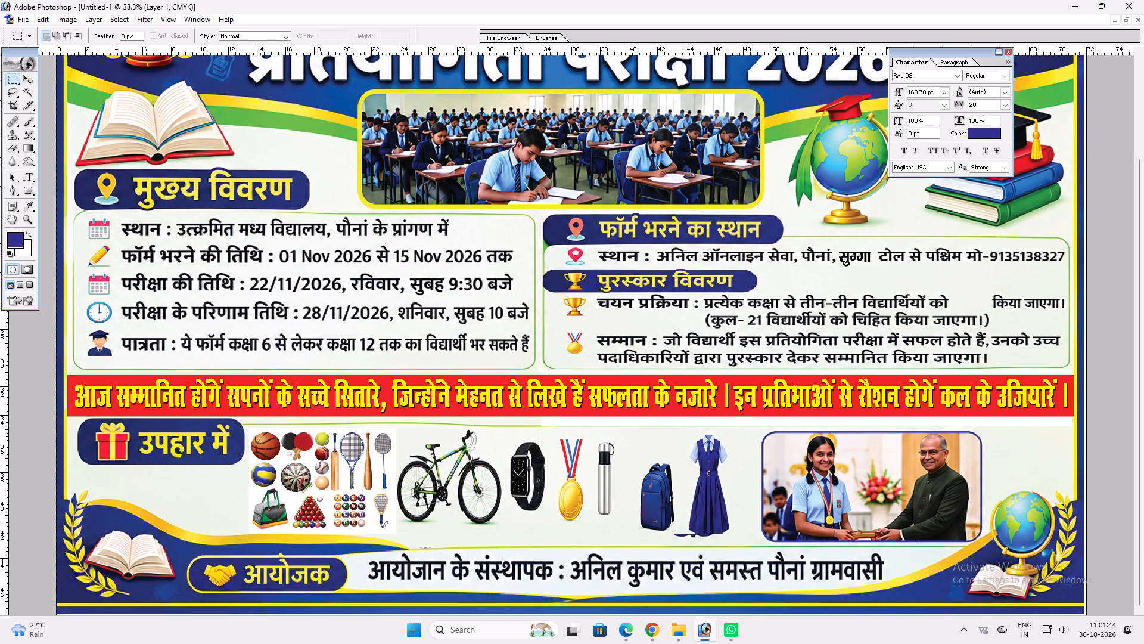
pyautogui.moveTo(671, 526); pyautogui.dragTo(686, 530)
pyautogui.hotkey('ctrl', 't')
pyautogui.moveTo(683, 531); pyautogui.dragTo(683, 537)
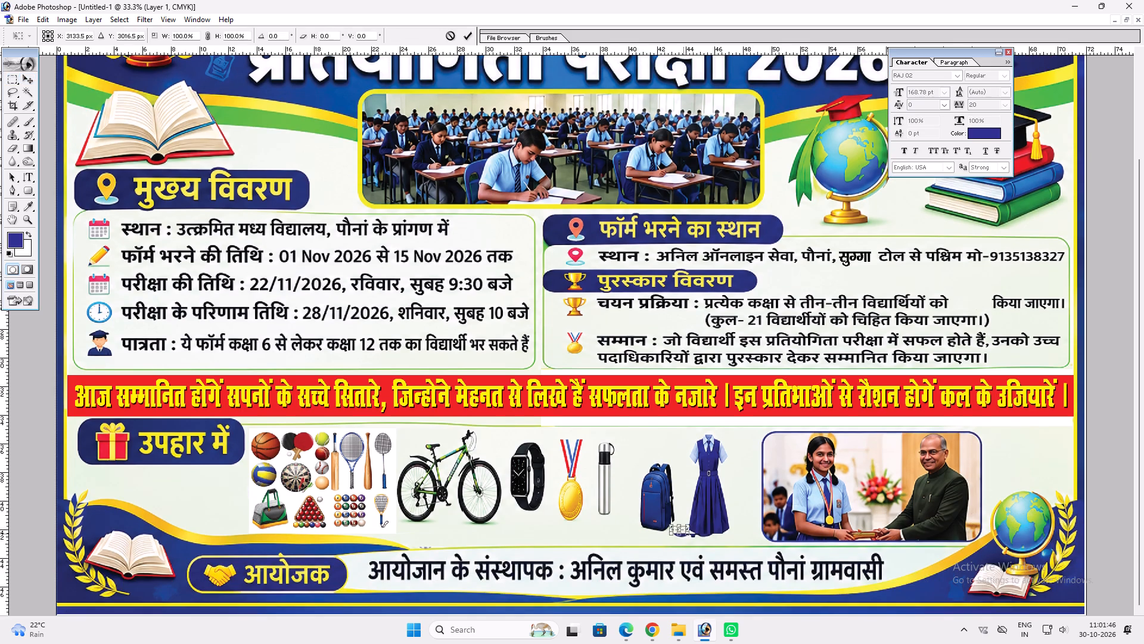
pyautogui.moveTo(683, 537); pyautogui.dragTo(683, 539)
pyautogui.click(689, 534)
pyautogui.hotkey('ctrl', 'Return')
pyautogui.hotkey('ctrl', 'd')
# Close the floating Character palette.
pyautogui.press('space')
pyautogui.press('space')
pyautogui.press('space')
pyautogui.press('space')
pyautogui.press('space')
pyautogui.press('space')
pyautogui.rightClick(681, 527)
pyautogui.click(692, 530)
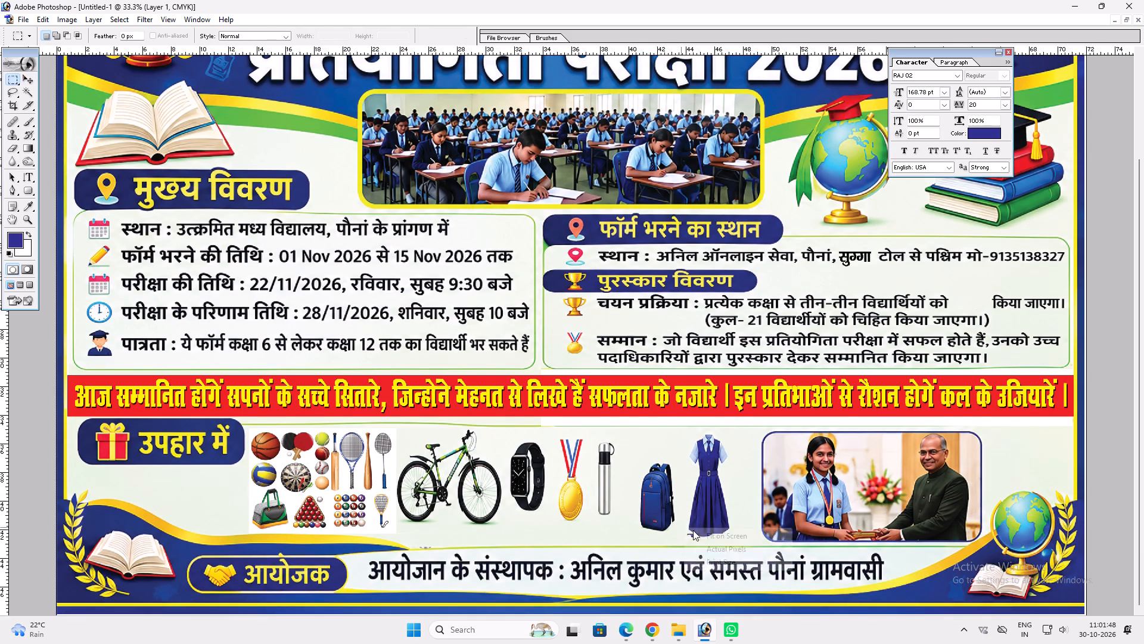
pyautogui.press('v')
pyautogui.press('v')
pyautogui.press('v')
pyautogui.press('v')
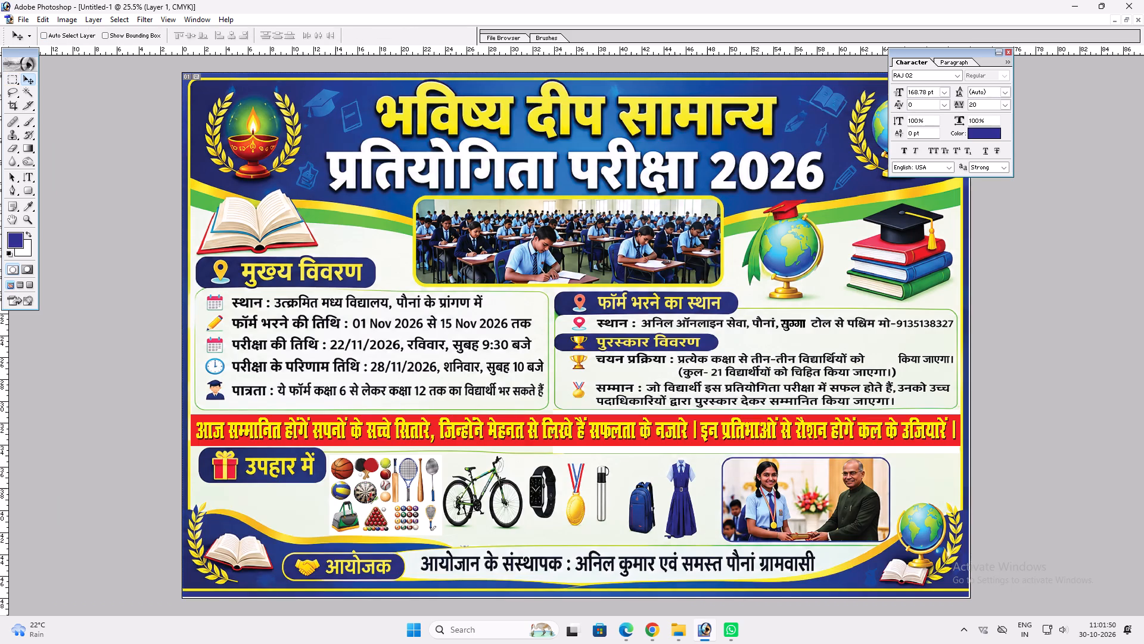
pyautogui.click(1011, 49)
pyautogui.press('v')
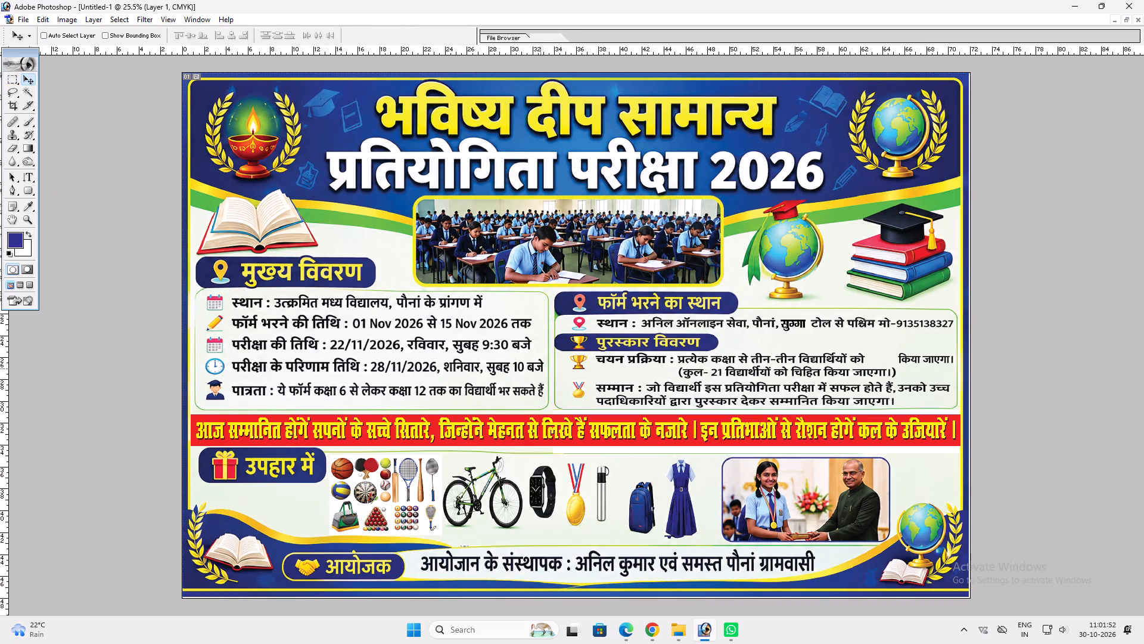
# Start saving the poster and create a folder named "Ganesh Studio, arer" inside the 30.10.2026 folder.
pyautogui.hotkey('ctrl', 's')
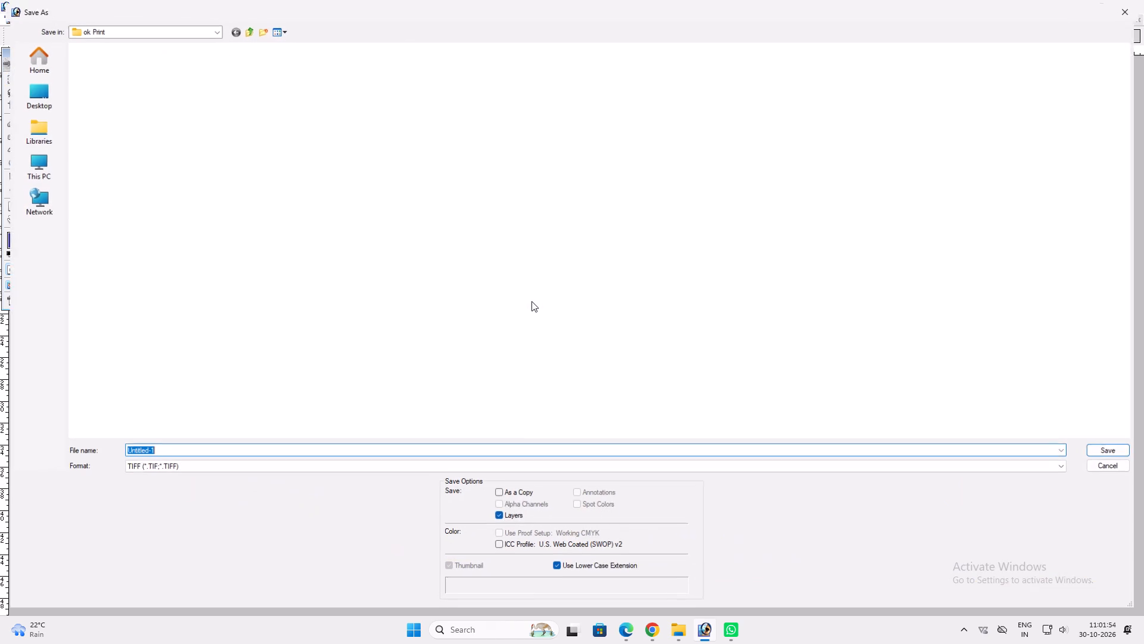
pyautogui.click(241, 31)
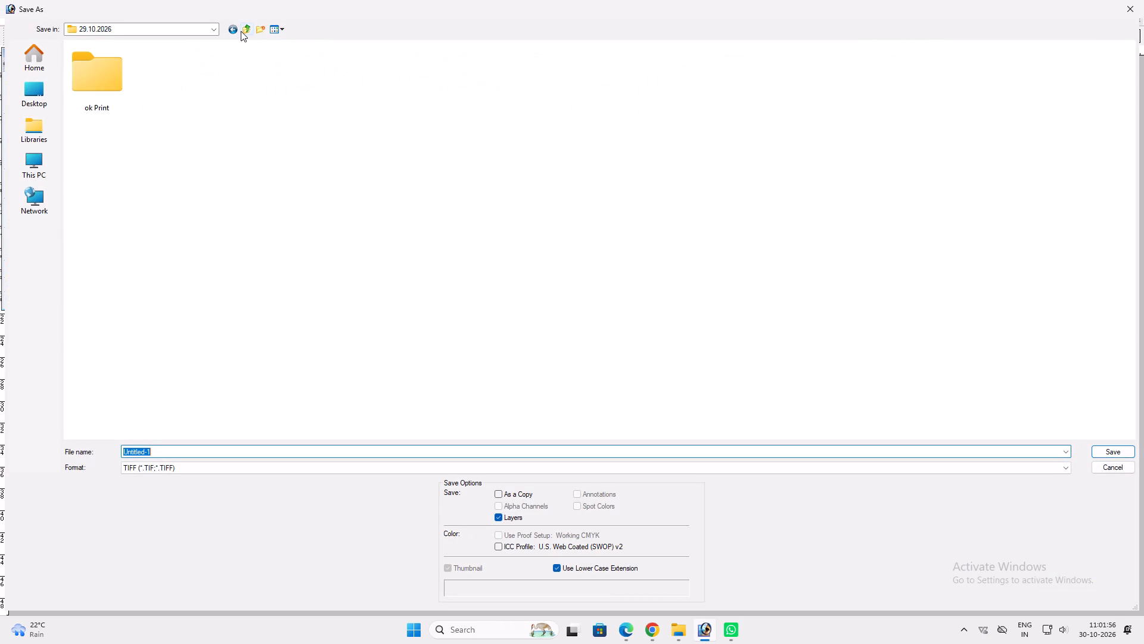
pyautogui.click(241, 31)
pyautogui.doubleClick(795, 169)
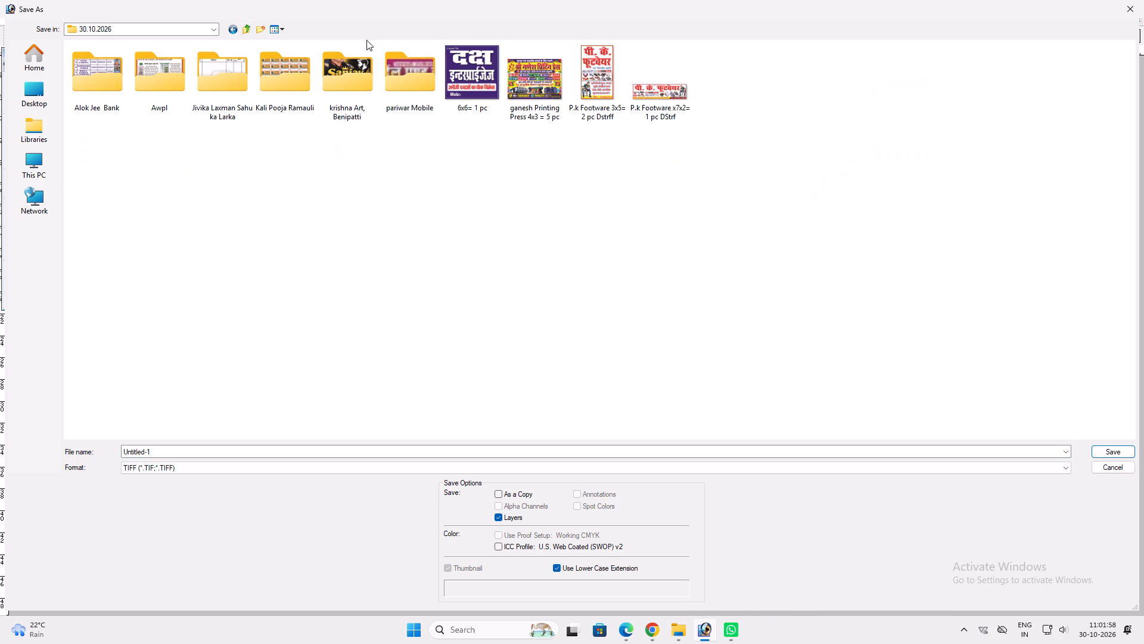
pyautogui.click(259, 29)
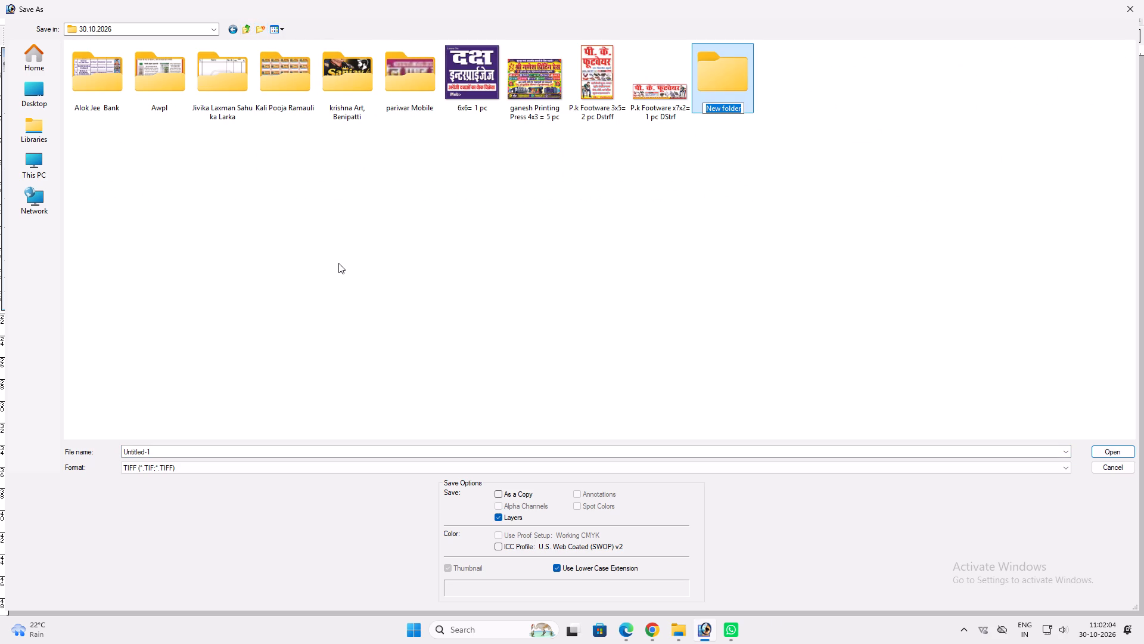
pyautogui.write('Ganesh')
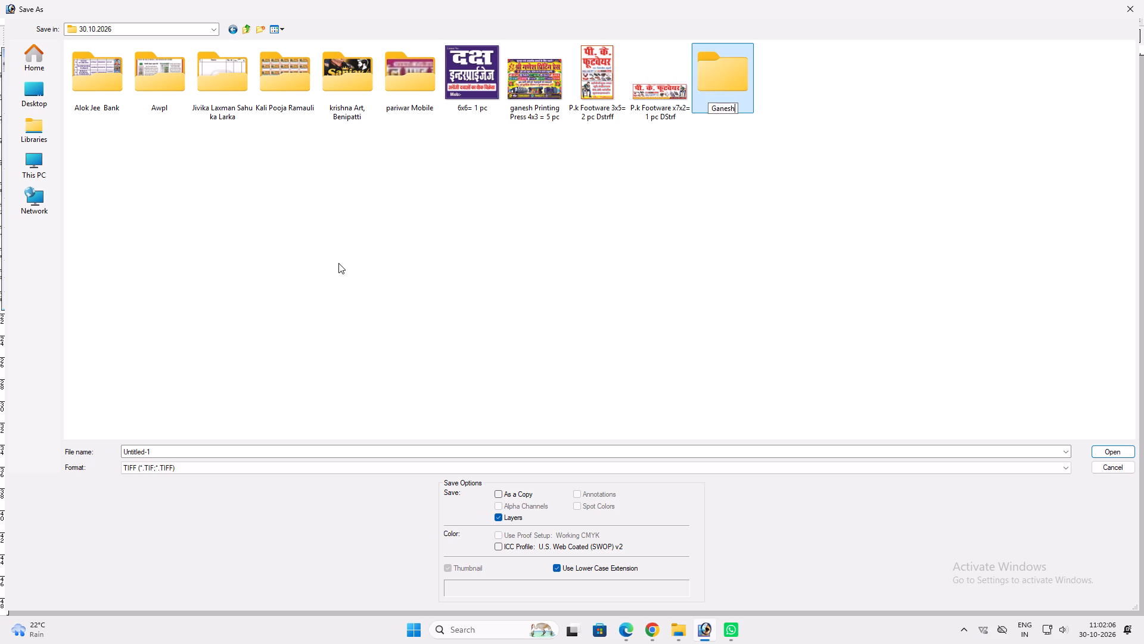
pyautogui.press('space')
pyautogui.write('Studio')
pyautogui.press('space')
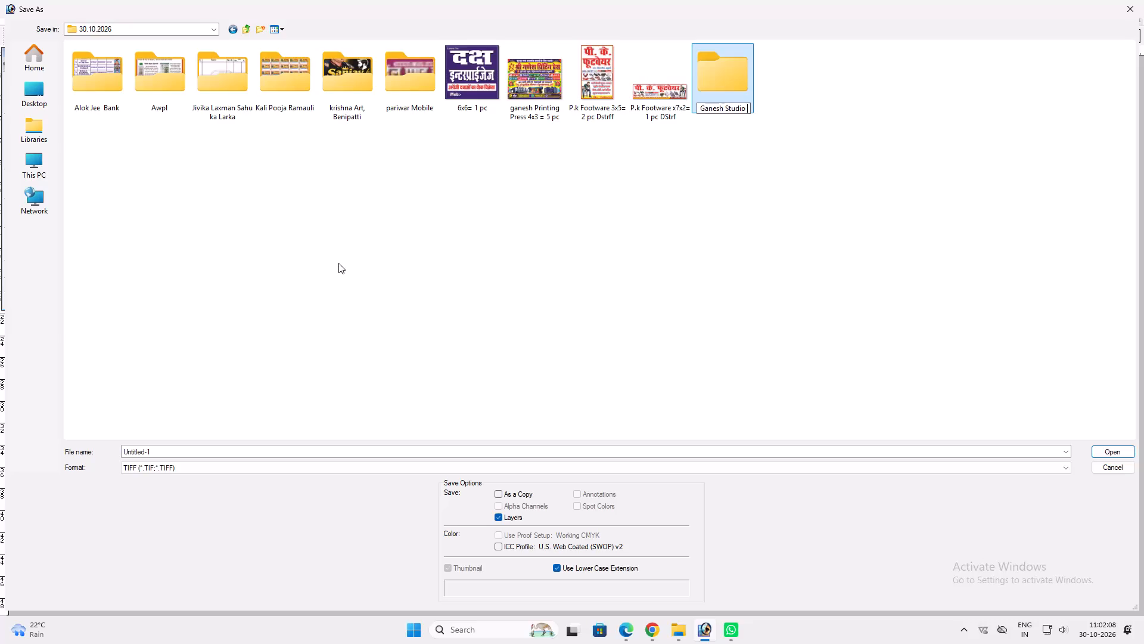
pyautogui.press('BackSpace')
pyautogui.write(', aE')
pyautogui.press('BackSpace')
pyautogui.write('re')
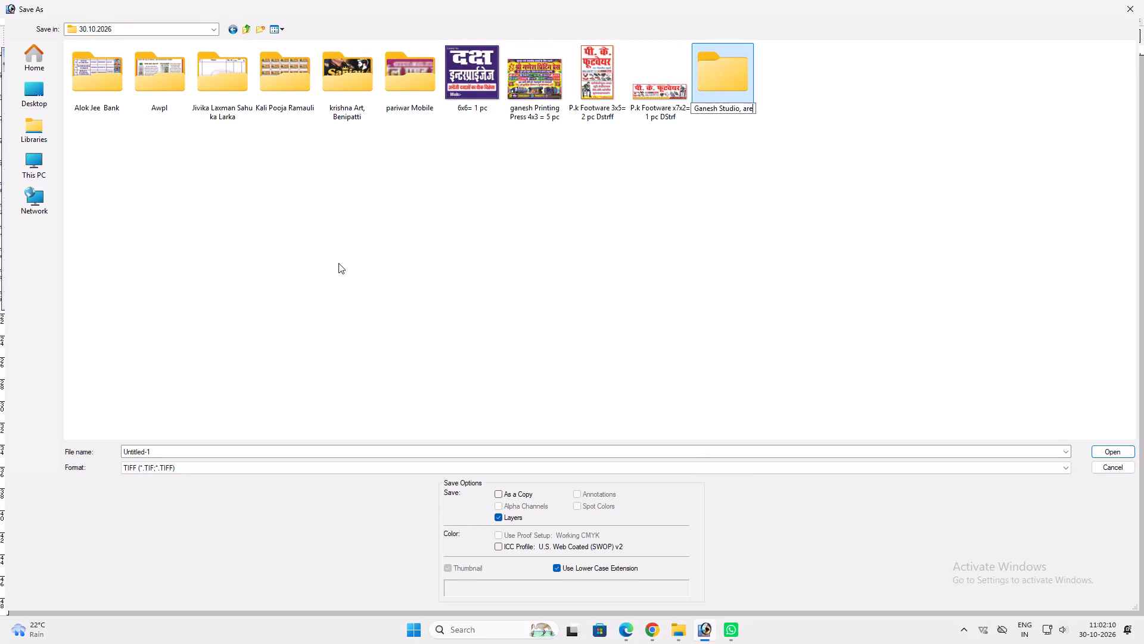
pyautogui.press('r')
pyautogui.press('Return')
pyautogui.press('Return')
pyautogui.press('Return')
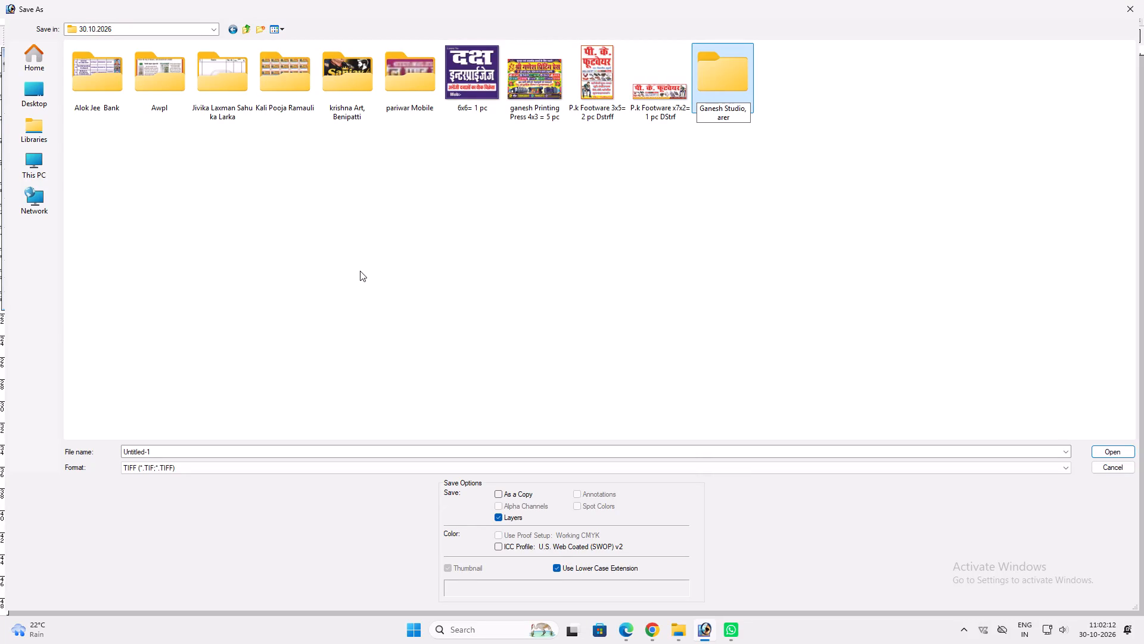
# Save the poster as a layered TIFF named "6x4= 1 pc" in the Ganesh Studio, arer folder, accepting the default TIFF options.
pyautogui.click(232, 448)
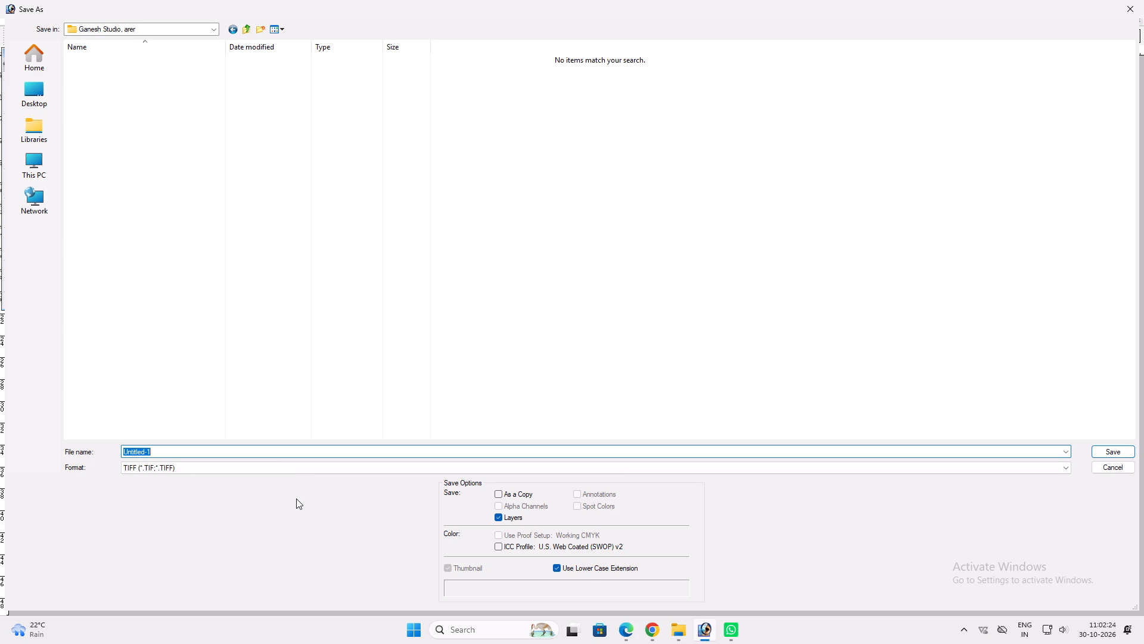
pyautogui.write('6x4=')
pyautogui.press('space')
pyautogui.write('1 pc')
pyautogui.press('space')
pyautogui.press('Return')
pyautogui.press('Return')
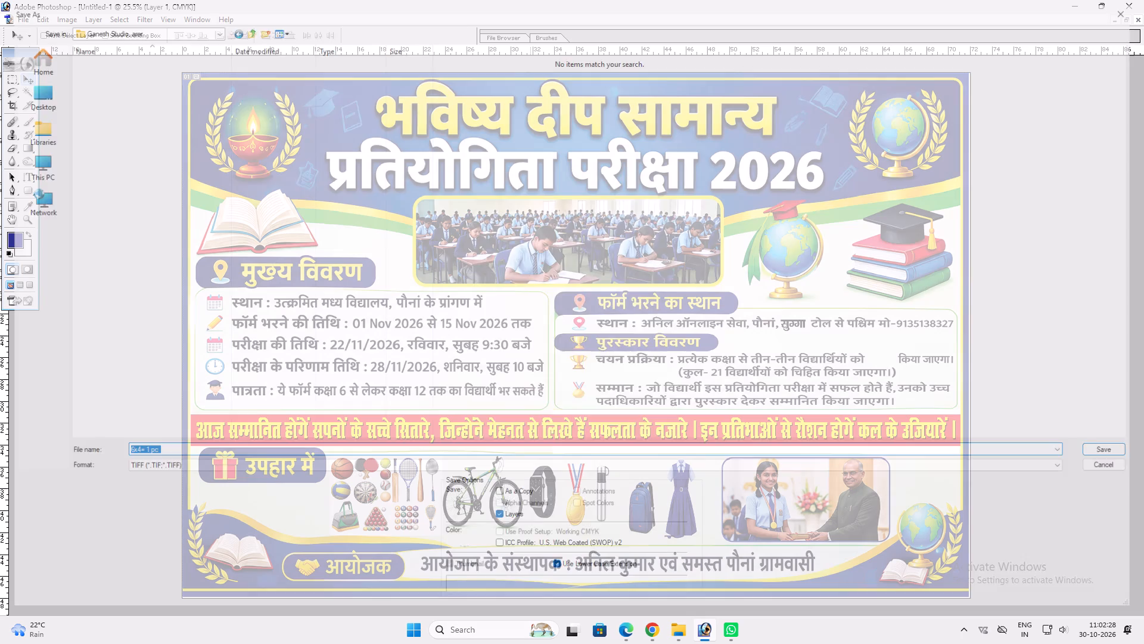
pyautogui.press('Return')
pyautogui.press('Return')
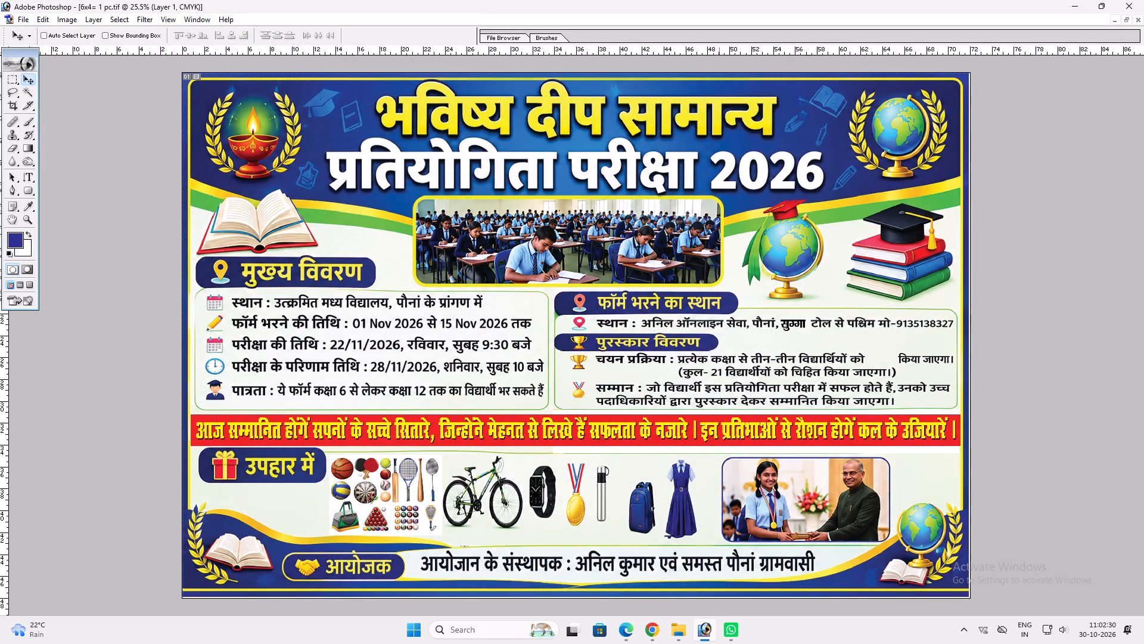
# Capture a screen snip of the whole poster, from corner to corner.
pyautogui.press('Print')
pyautogui.moveTo(181, 72); pyautogui.dragTo(969, 599)
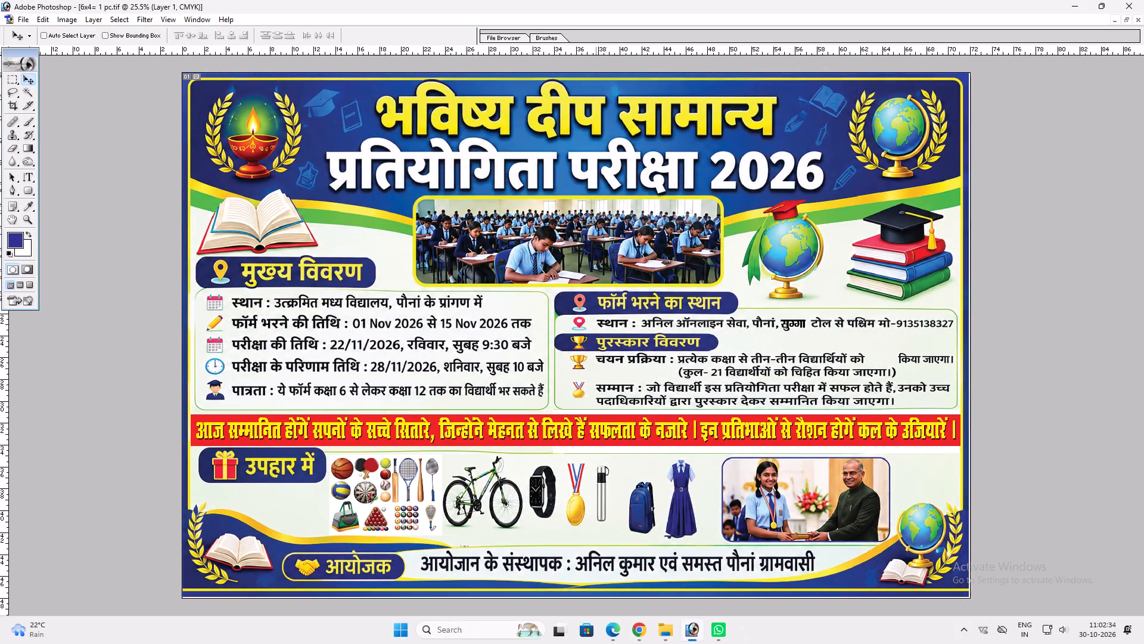
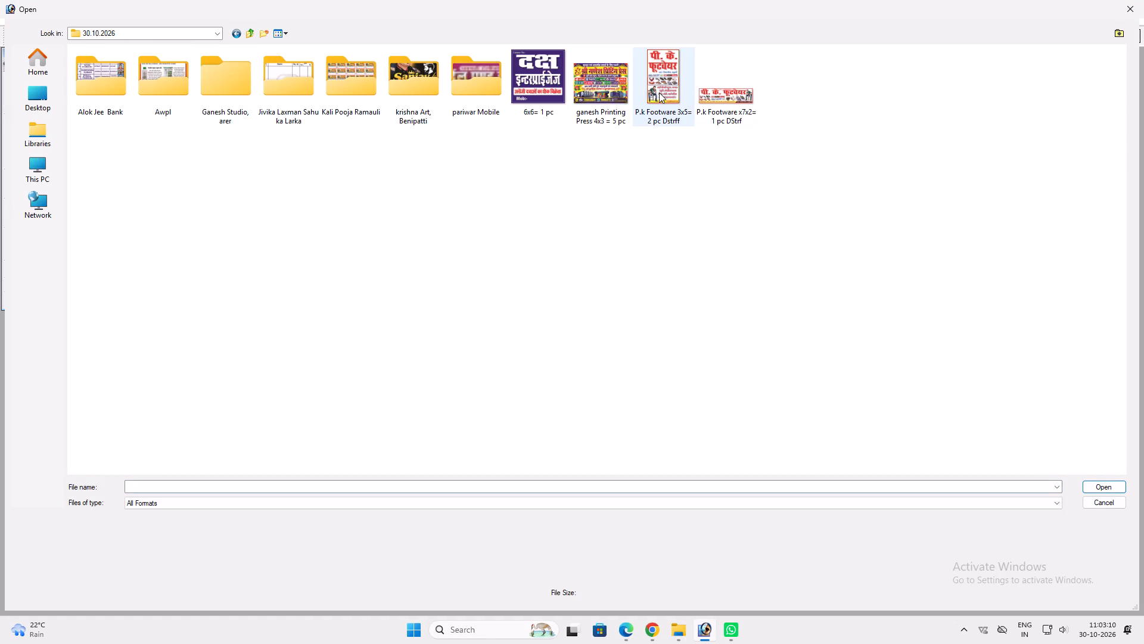
# Browse into the "krishna Art, Benipatti" folder inside 30.10.2026 to pick a file to open.
pyautogui.click(458, 87)
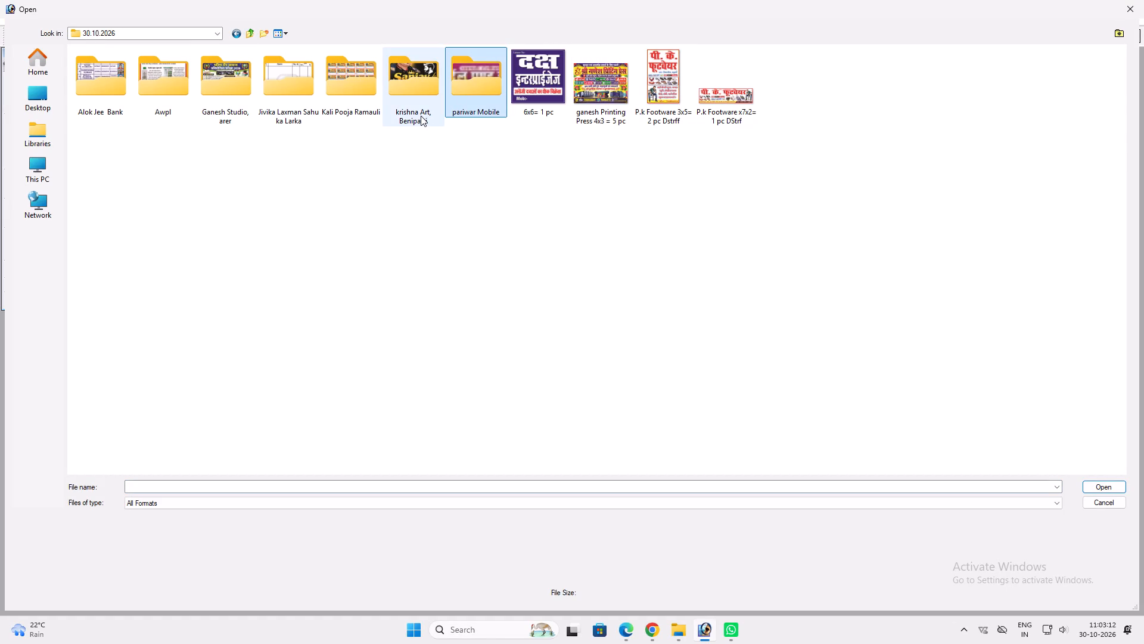
pyautogui.doubleClick(421, 115)
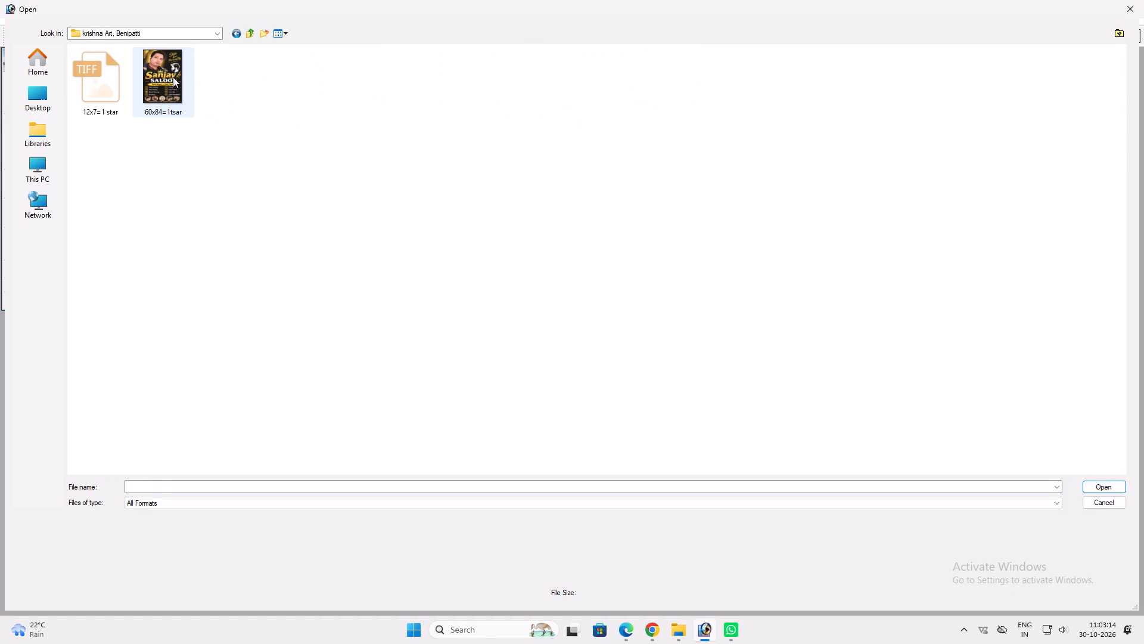
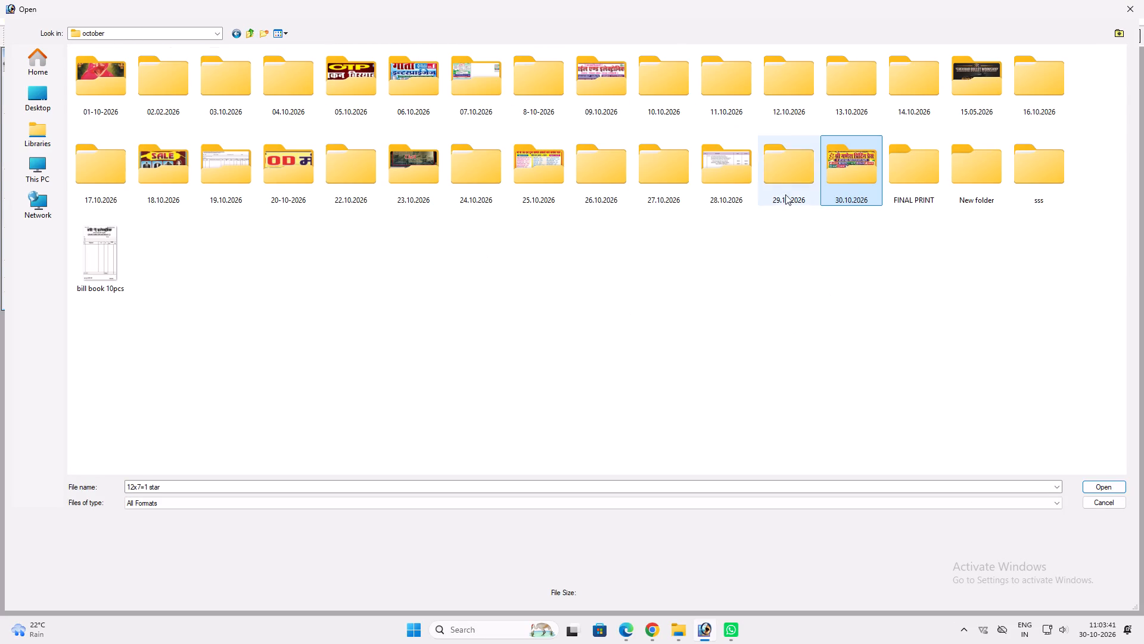
# Move the "kunal Mobile 10x2= 3 pc" file from the "ok Print" folder inside 29.10.2026 into the 30.10.2026 folder.
pyautogui.doubleClick(775, 187)
pyautogui.doubleClick(123, 85)
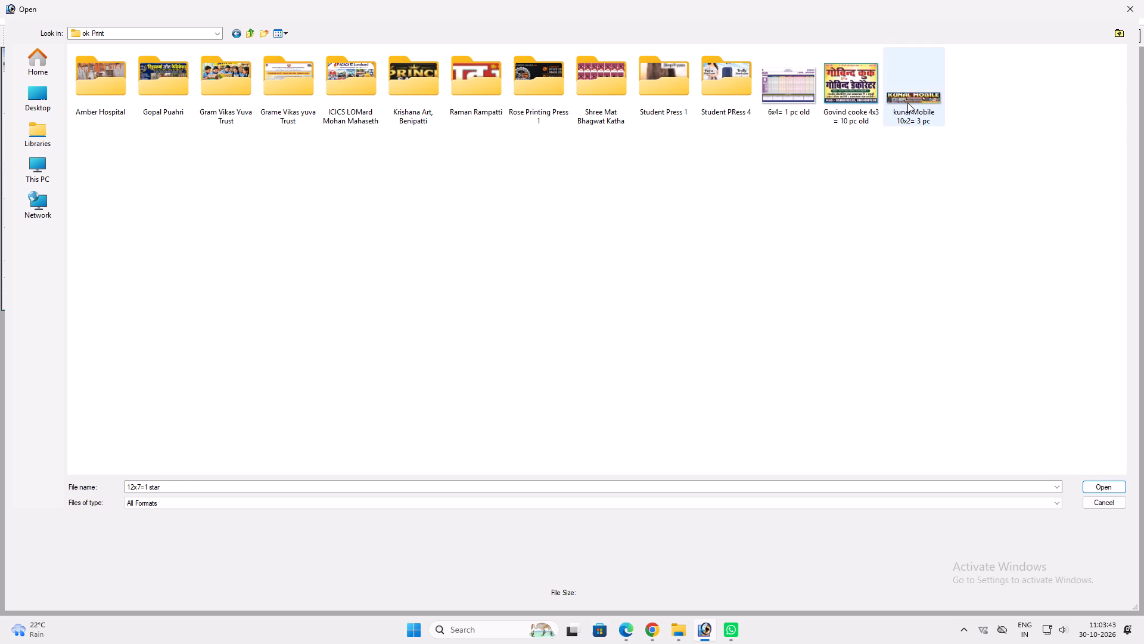
pyautogui.click(907, 103)
pyautogui.hotkey('ctrl', 'x')
pyautogui.doubleClick(246, 27)
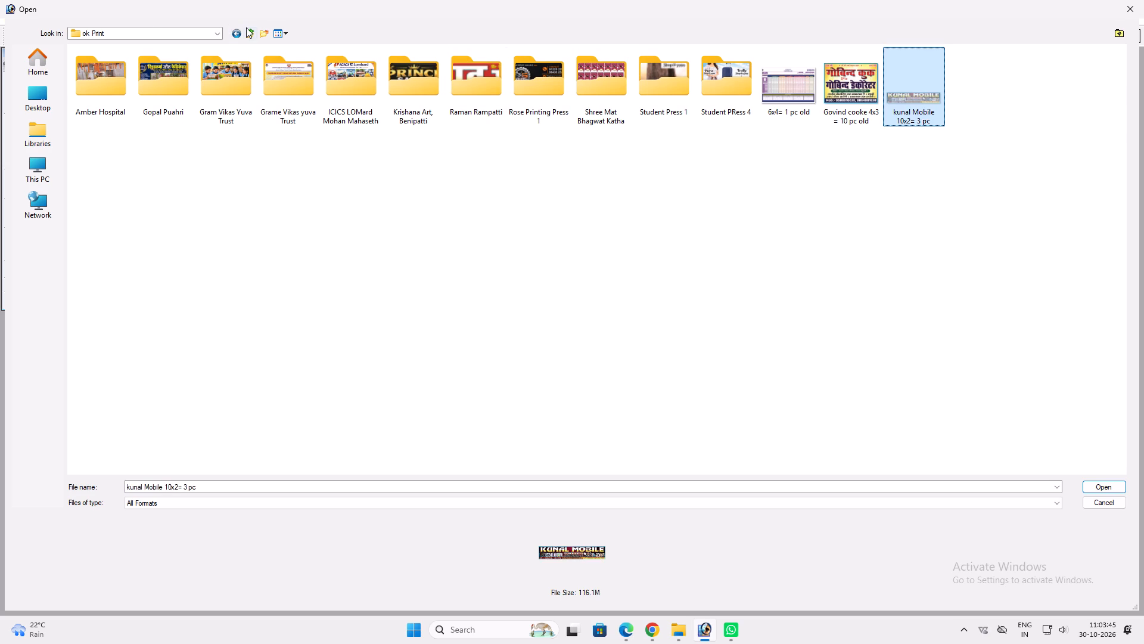
pyautogui.doubleClick(844, 158)
pyautogui.click(741, 160)
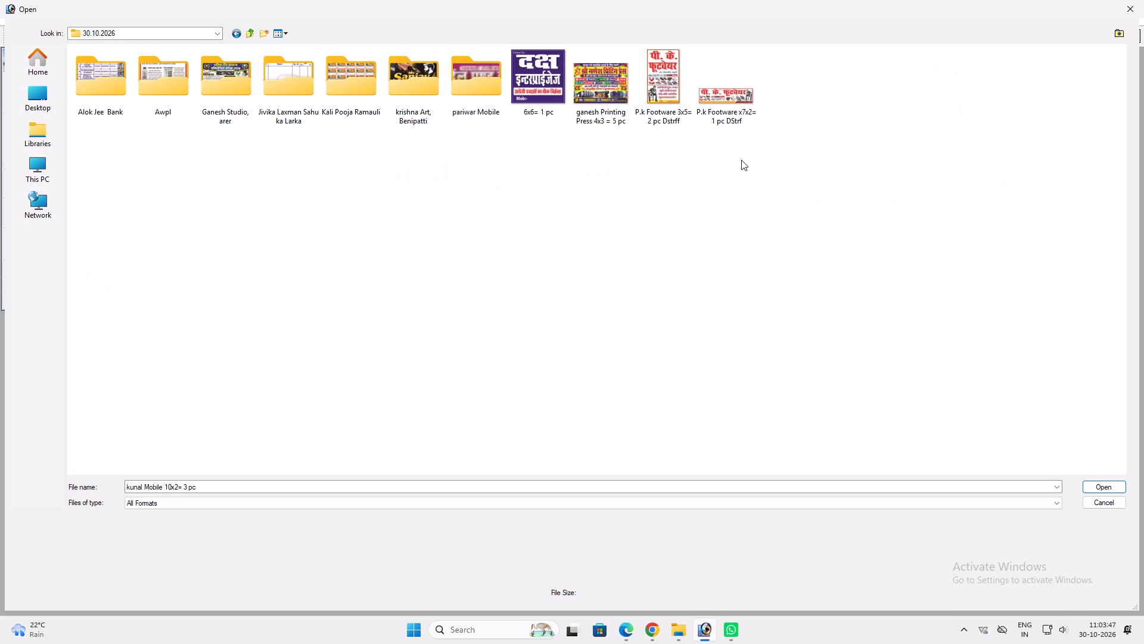
pyautogui.hotkey('ctrl', 'v')
# Rename the moved kunal Mobile file as "kunal Mobile 10x2= 3 pc dstr".
pyautogui.click(791, 102)
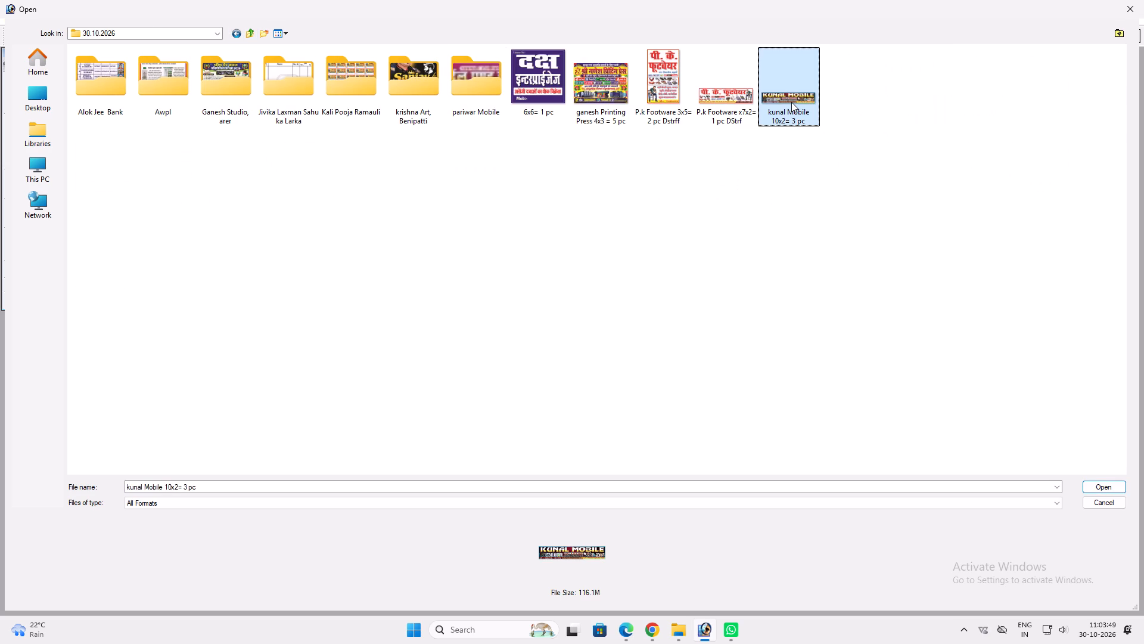
pyautogui.press('F2')
pyautogui.click(803, 125)
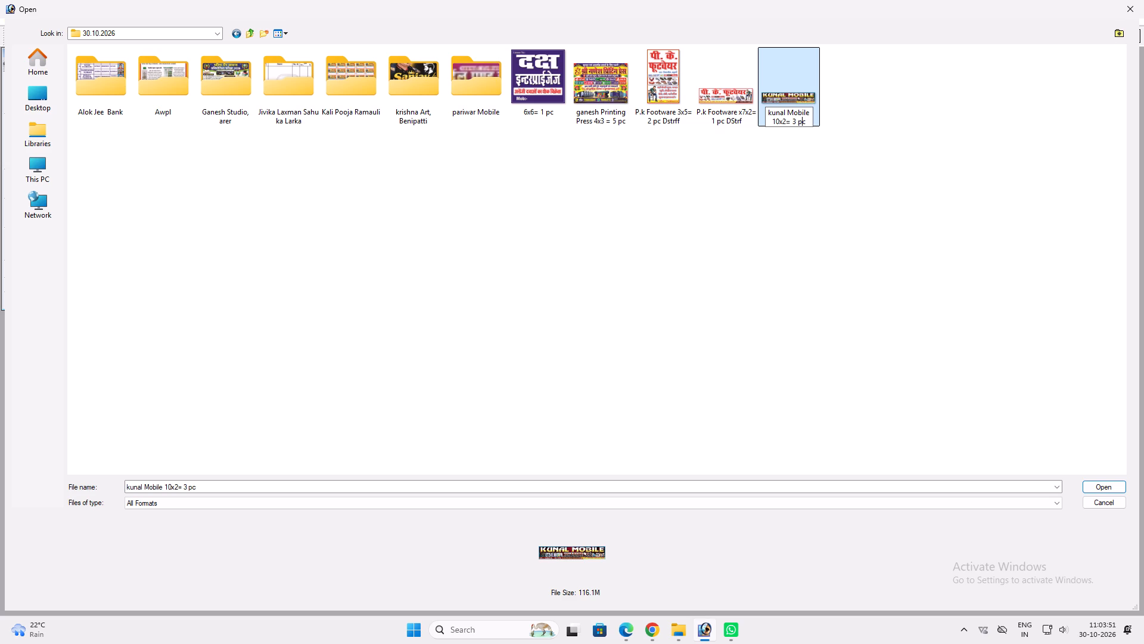
pyautogui.click(806, 120)
pyautogui.press('space')
pyautogui.write('ds')
pyautogui.press('r')
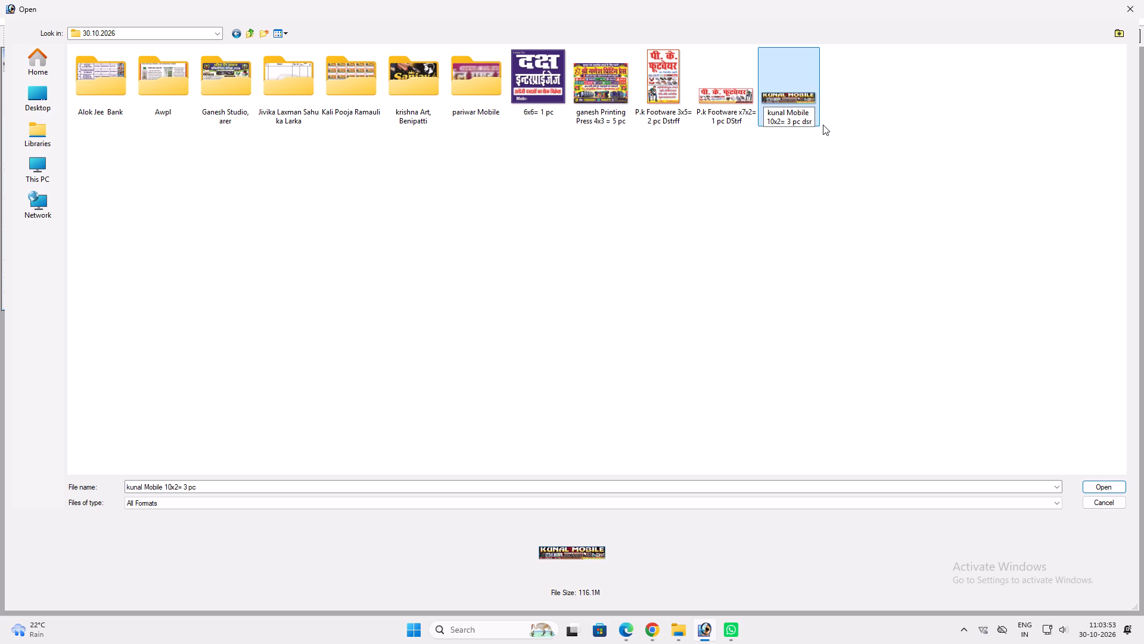
pyautogui.press('BackSpace')
pyautogui.write('tr')
pyautogui.press('space')
pyautogui.click(829, 217)
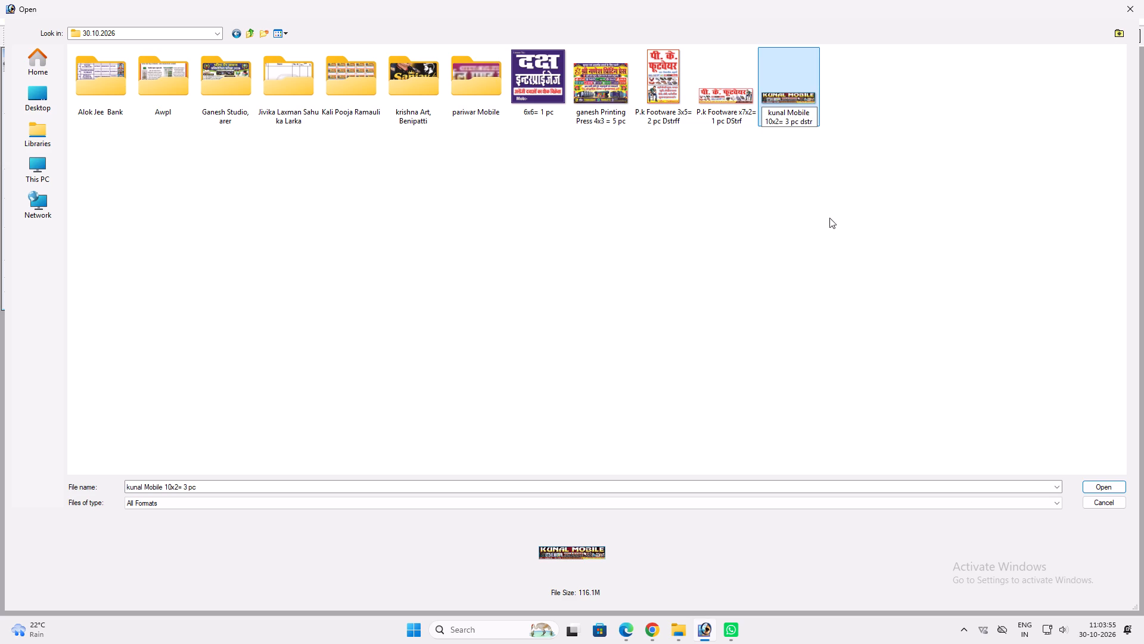
pyautogui.click(773, 97)
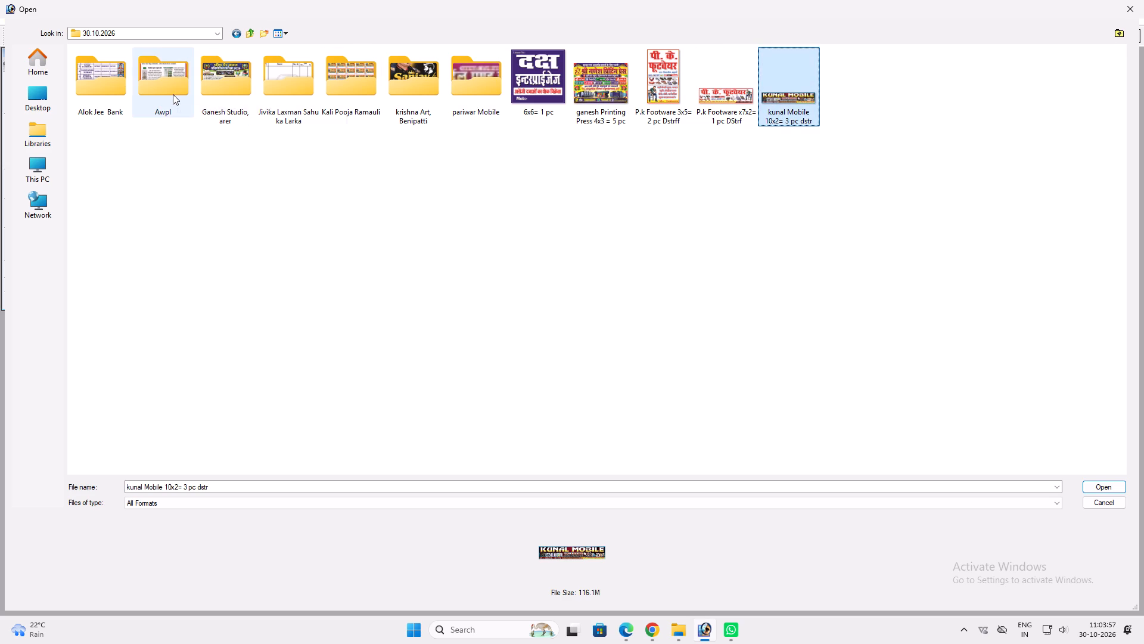
# Look through the previews of the Awpl folder's print files, including the 3x1.5 checks, entry batch and a4 certificates.
pyautogui.doubleClick(173, 94)
pyautogui.click(99, 88)
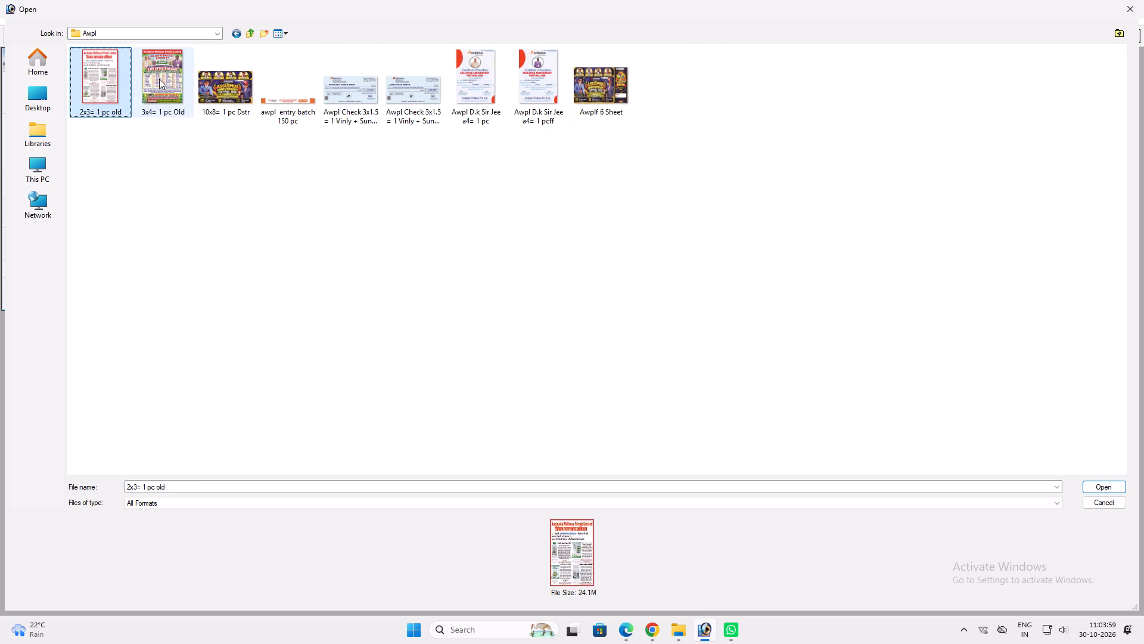
pyautogui.keyDown('ctrl'); pyautogui.click(161, 78); pyautogui.keyUp('ctrl')
pyautogui.keyDown('ctrl'); pyautogui.click(249, 78); pyautogui.keyUp('ctrl')
pyautogui.keyDown('ctrl'); pyautogui.click(682, 233); pyautogui.keyUp('ctrl')
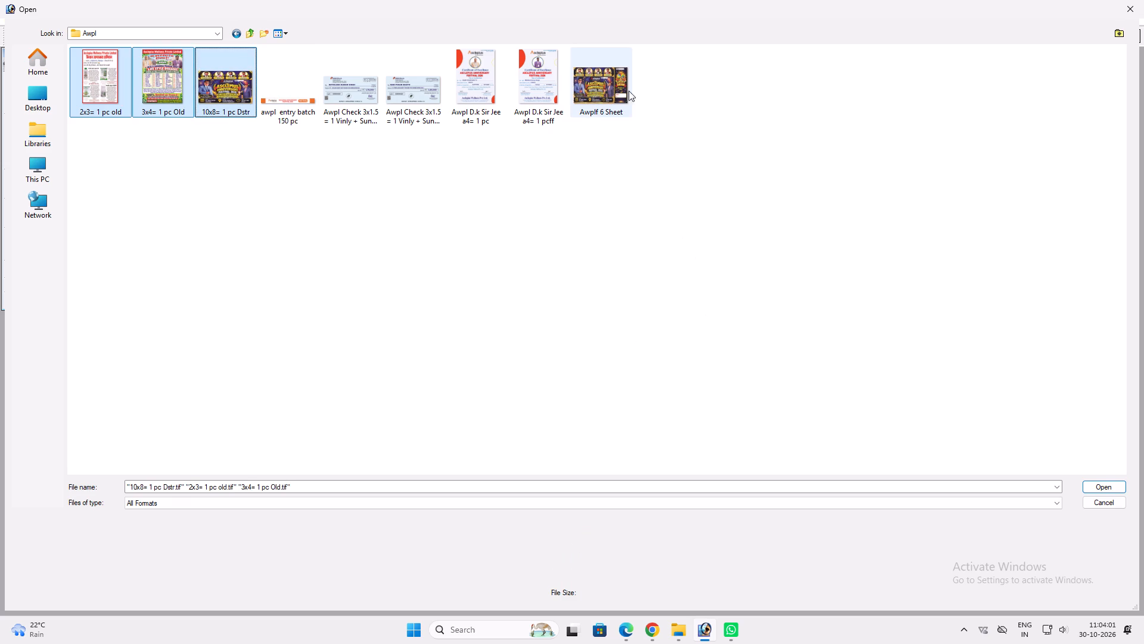
pyautogui.click(627, 89)
pyautogui.click(440, 114)
pyautogui.click(371, 105)
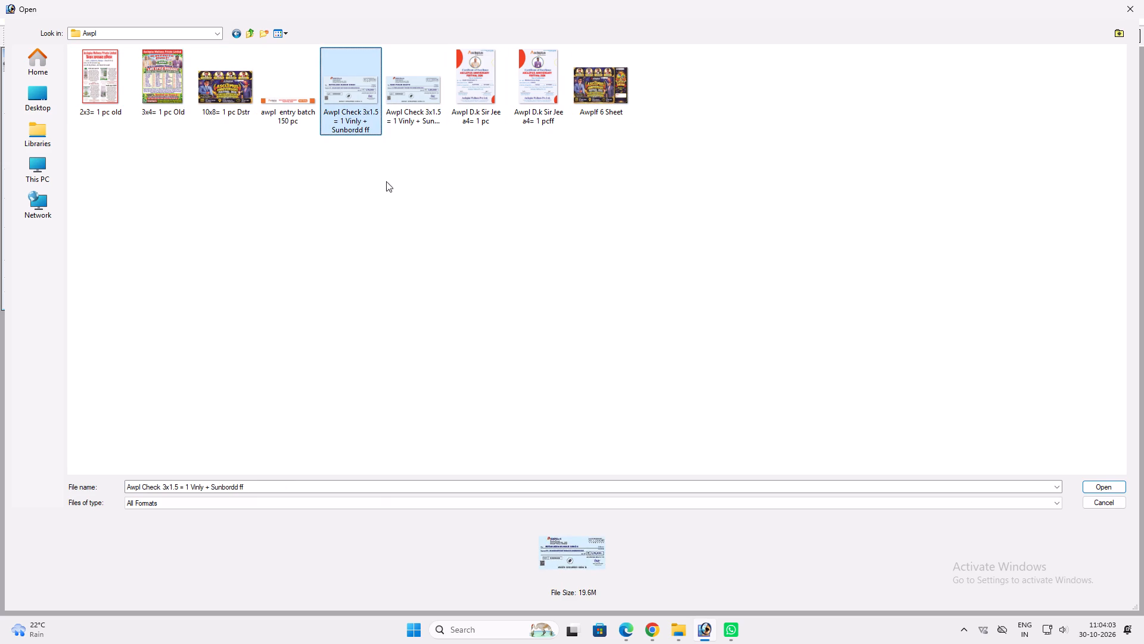
pyautogui.click(280, 113)
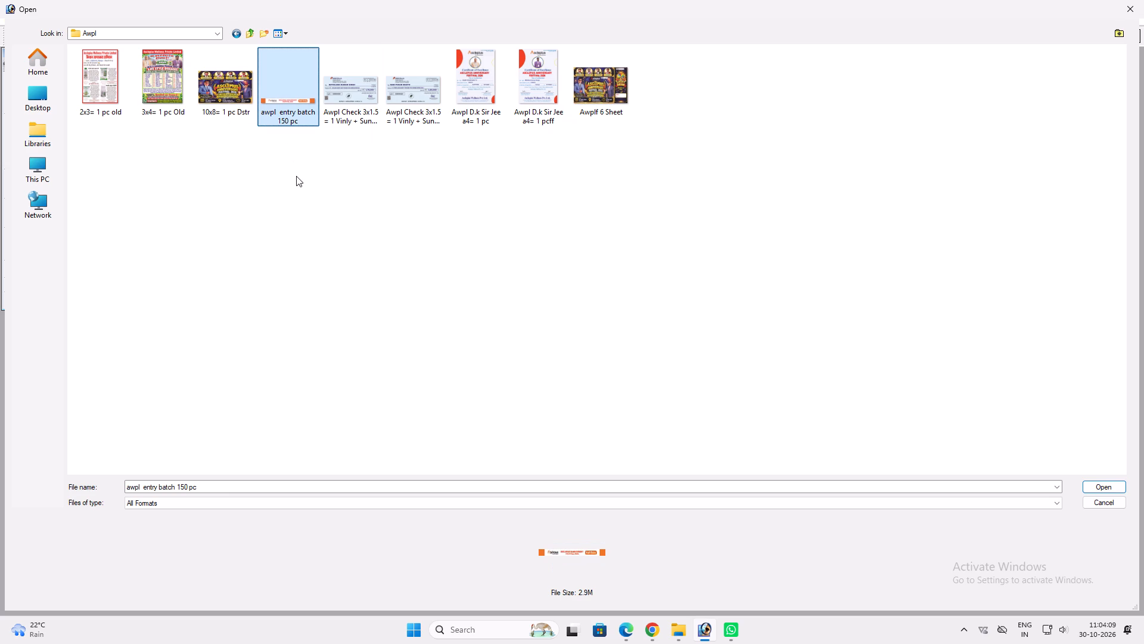
pyautogui.click(336, 105)
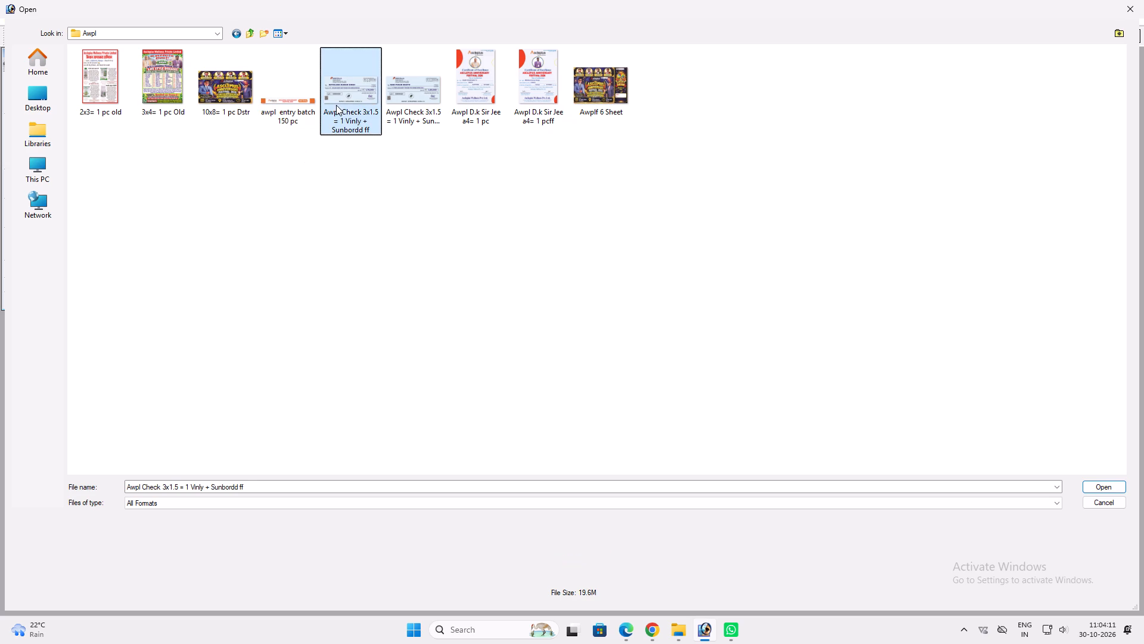
pyautogui.click(394, 110)
pyautogui.click(540, 103)
pyautogui.click(489, 96)
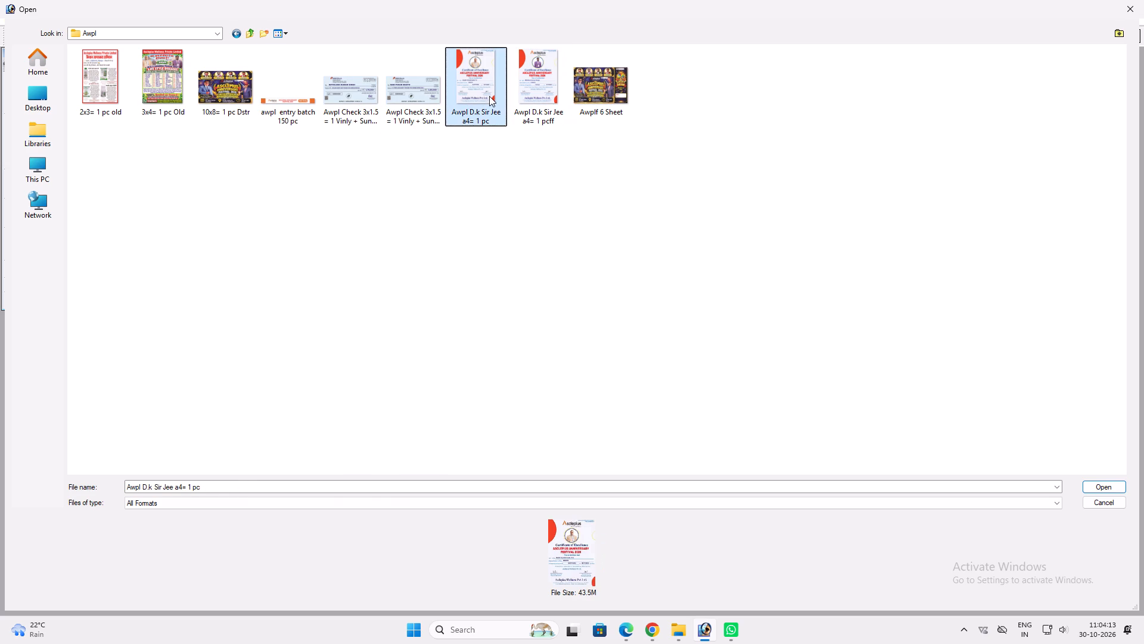
pyautogui.click(527, 101)
pyautogui.click(491, 100)
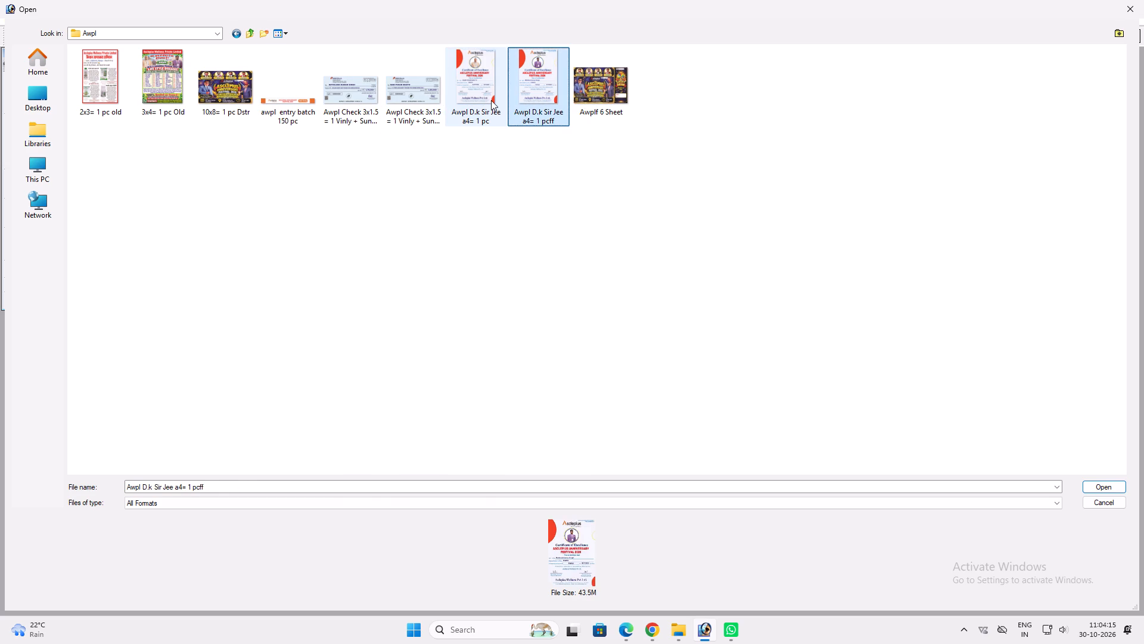